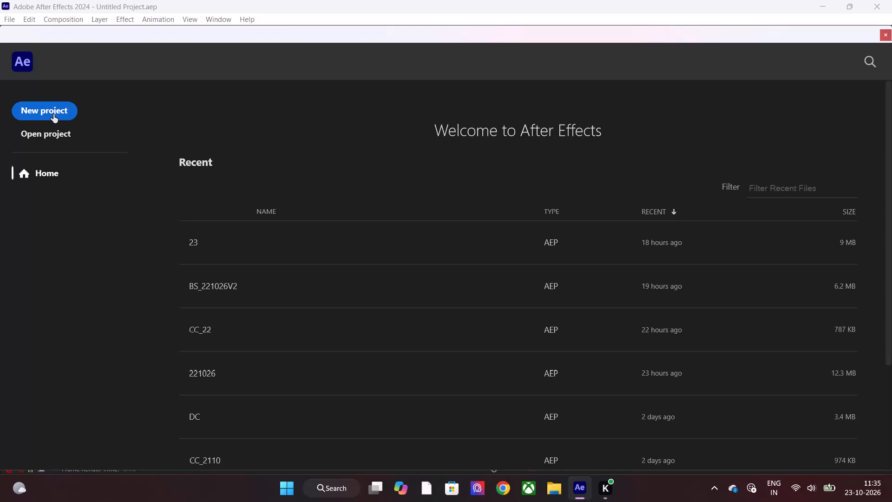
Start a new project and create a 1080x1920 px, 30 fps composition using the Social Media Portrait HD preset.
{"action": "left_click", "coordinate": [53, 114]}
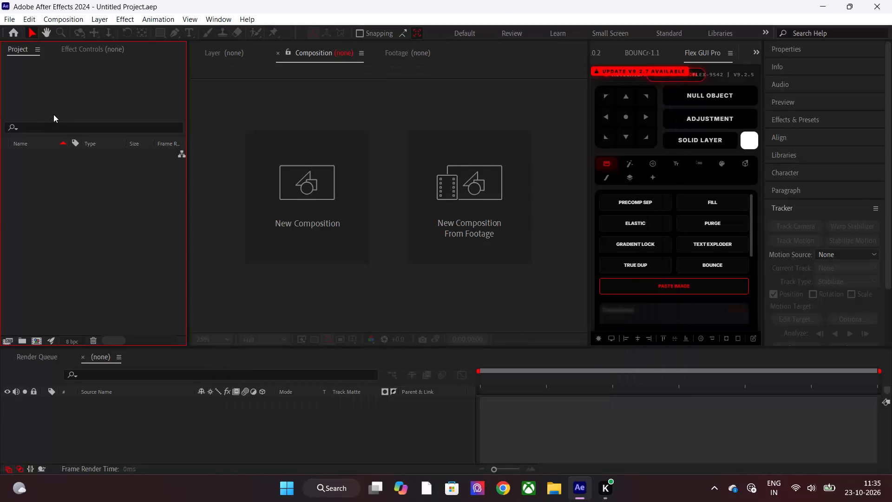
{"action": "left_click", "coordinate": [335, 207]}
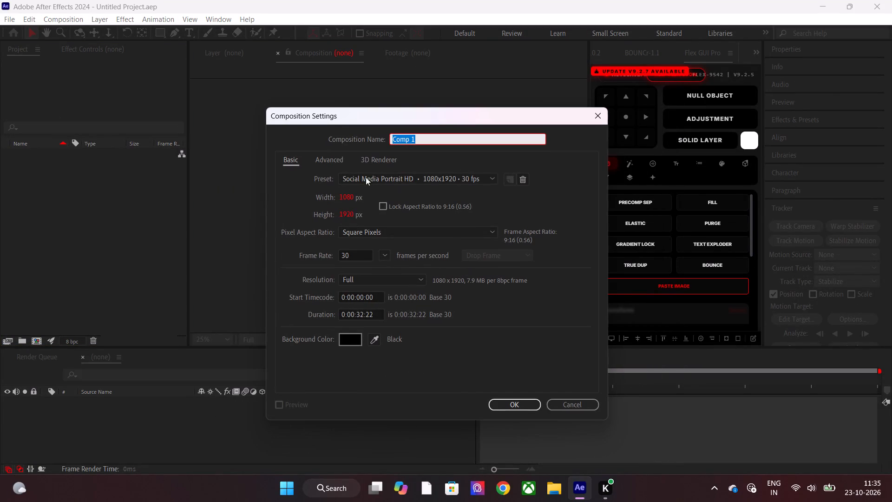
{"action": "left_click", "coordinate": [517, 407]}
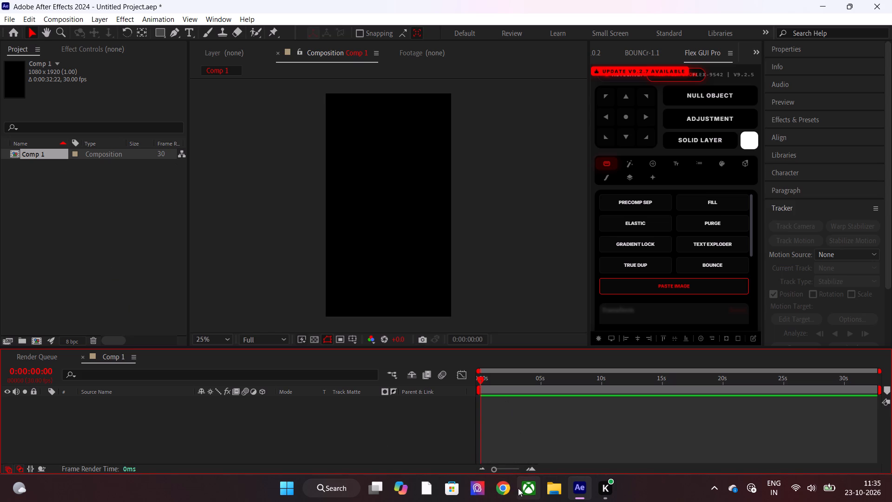
In File Explorer, open project 23 from Bengali sweets > 22 october 2026 on Local Disk (G:), discarding the untitled project's changes.
{"action": "left_click", "coordinate": [559, 487]}
{"action": "scroll", "coordinate": [59, 325], "scroll_direction": "down", "scroll_amount": 1}
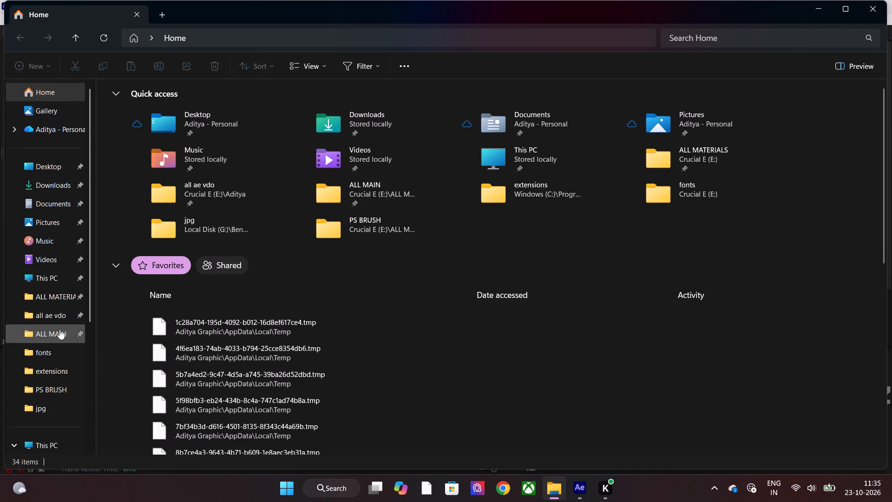
{"action": "scroll", "coordinate": [59, 329], "scroll_direction": "down", "scroll_amount": 3}
{"action": "left_click", "coordinate": [70, 360]}
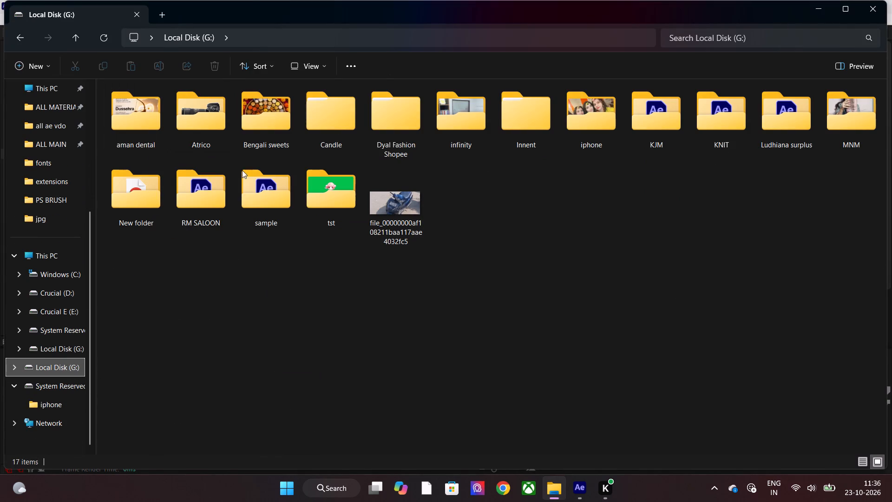
{"action": "double_click", "coordinate": [267, 131]}
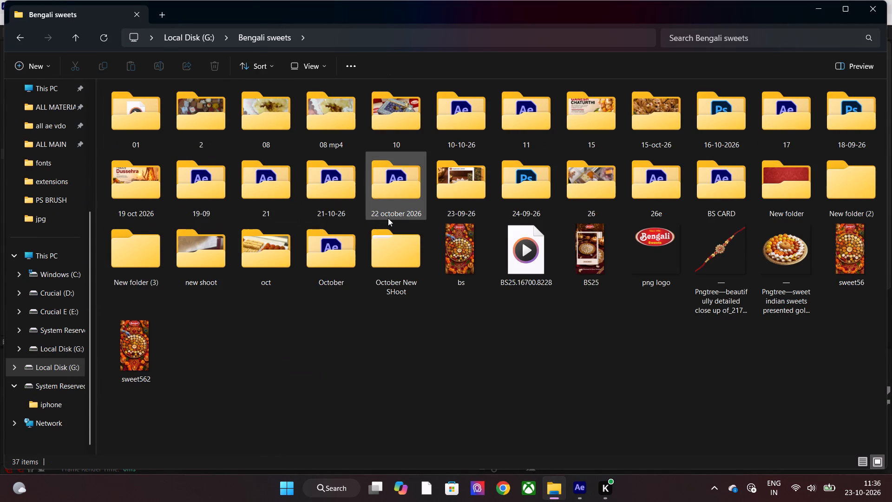
{"action": "double_click", "coordinate": [383, 186]}
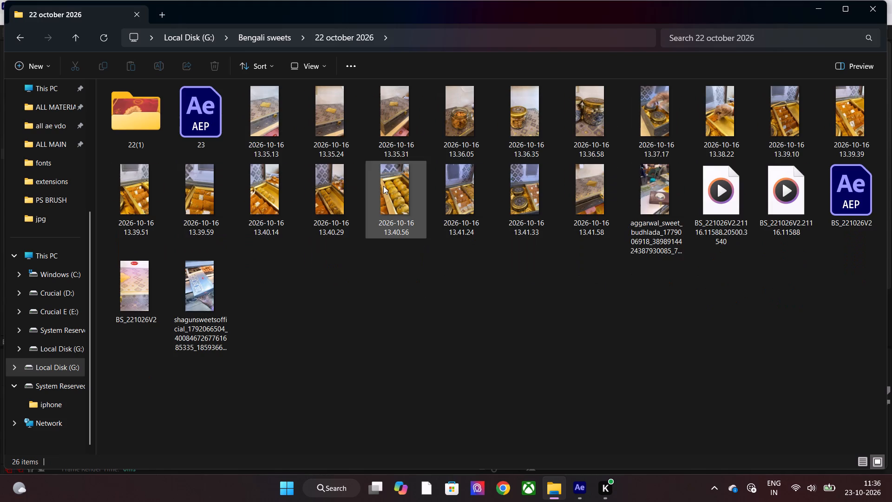
{"action": "double_click", "coordinate": [202, 110]}
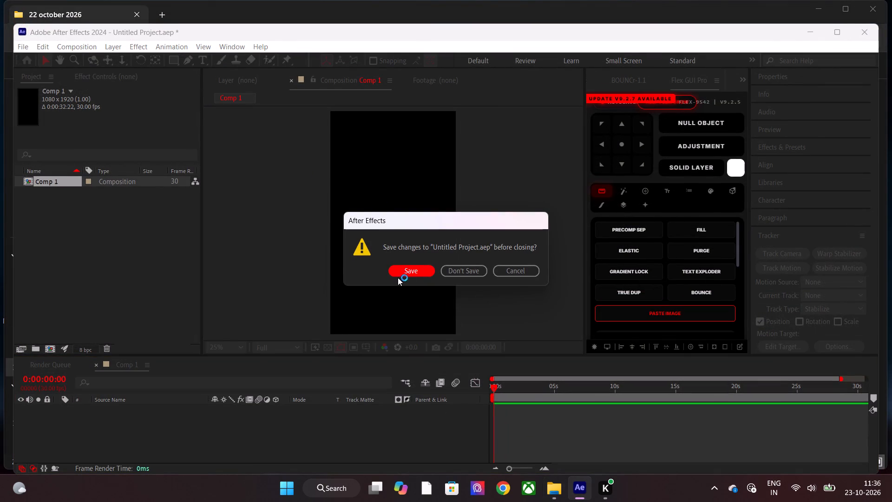
{"action": "left_click", "coordinate": [473, 270]}
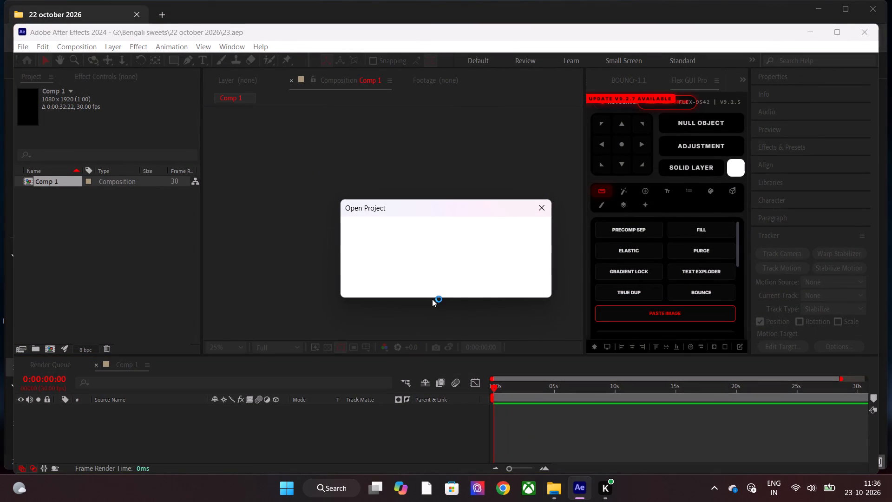
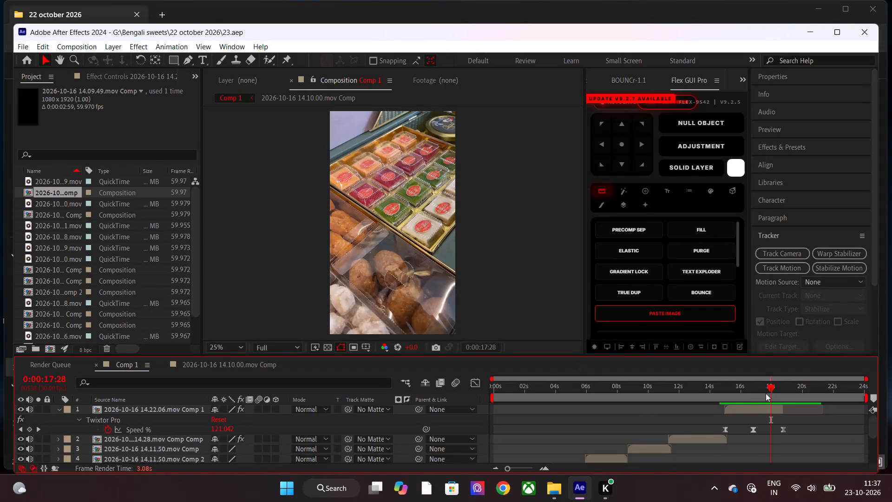
Scrub through Comp 1 between about 7 and 18 seconds to review the existing sweets clip sequence.
{"action": "left_click_drag", "start_coordinate": [767, 393], "coordinate": [661, 393]}
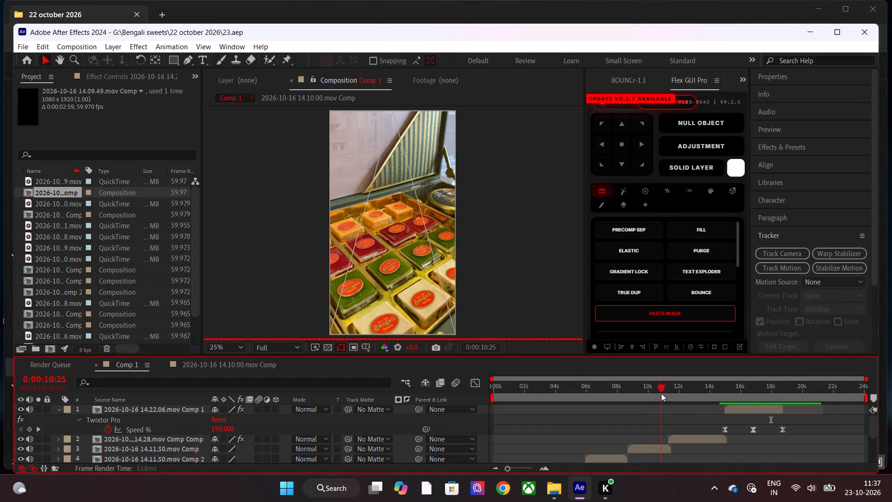
{"action": "left_click_drag", "start_coordinate": [661, 393], "coordinate": [688, 396]}
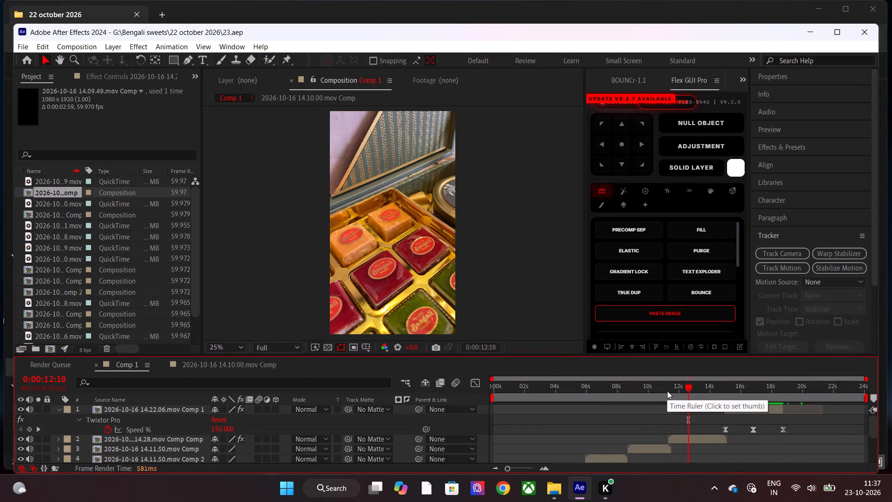
{"action": "left_click_drag", "start_coordinate": [667, 391], "coordinate": [615, 391]}
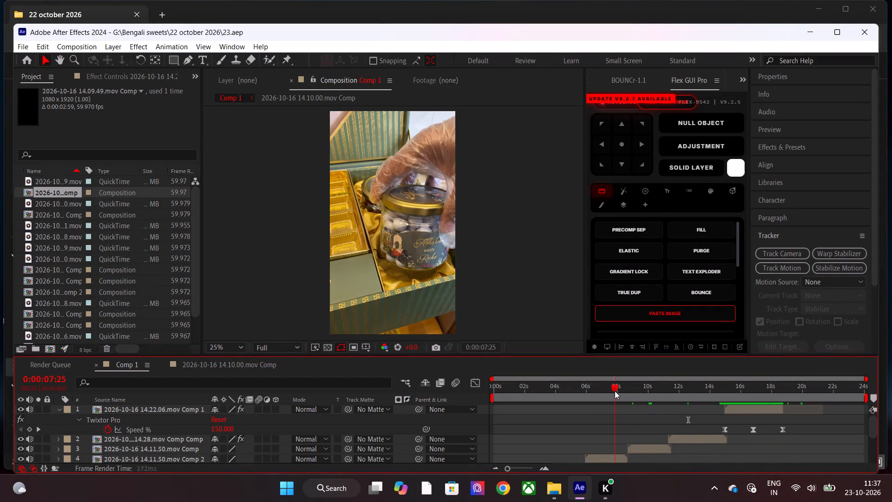
{"action": "left_click_drag", "start_coordinate": [615, 391], "coordinate": [764, 391]}
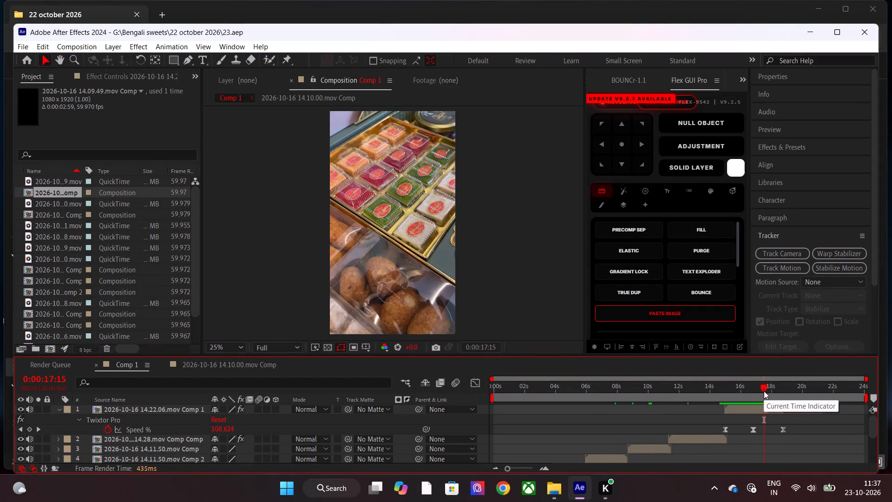
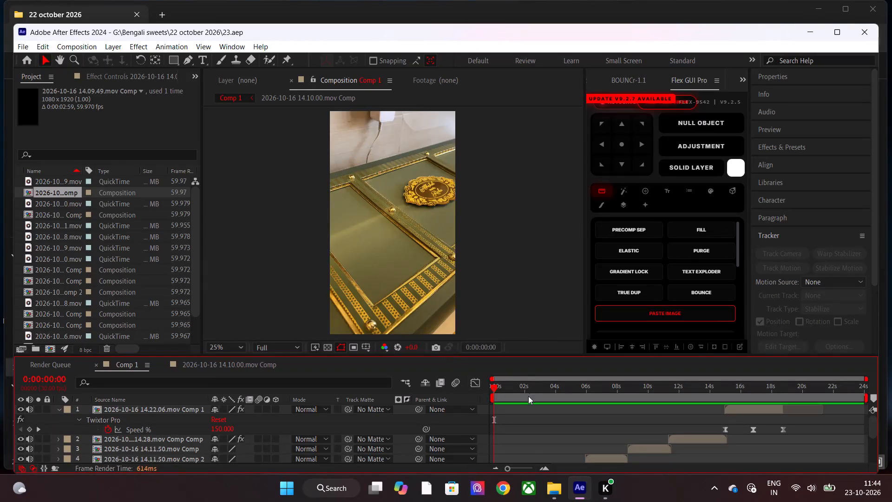
Play Comp 1 from the start to review the whole sequence, then check the frame around 18 seconds.
{"action": "left_click_drag", "start_coordinate": [528, 395], "coordinate": [446, 397]}
{"action": "key", "text": "space"}
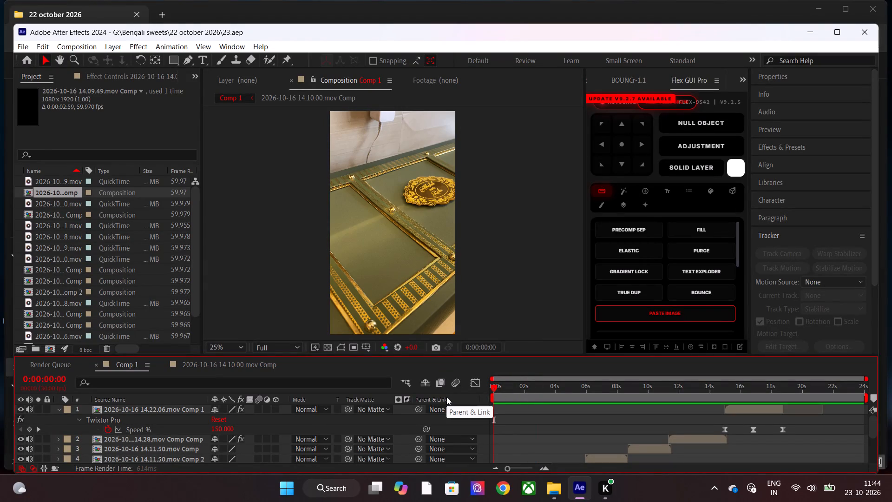
{"action": "key", "text": "space"}
{"action": "key", "text": "space"}
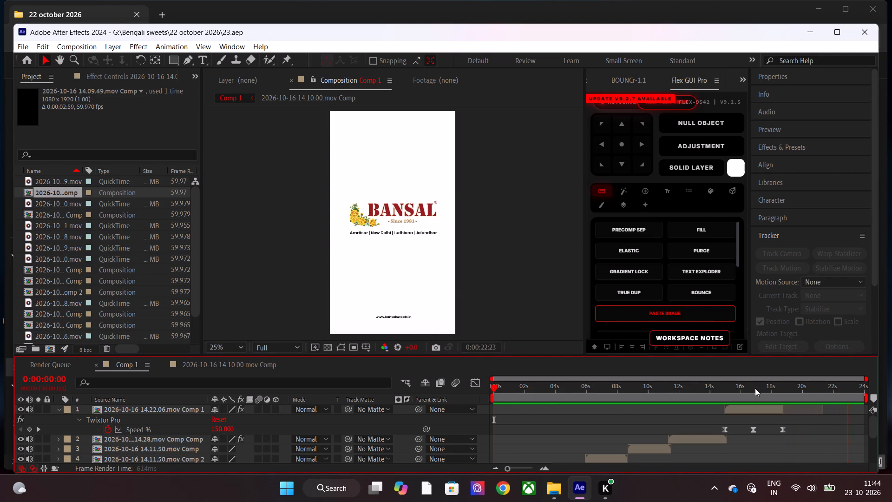
{"action": "left_click_drag", "start_coordinate": [755, 388], "coordinate": [780, 394]}
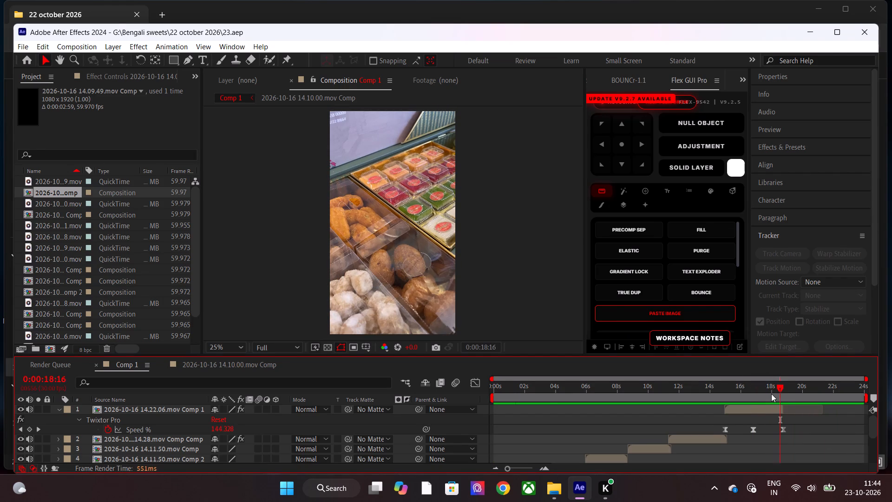
Open the bansals reference video and the 14.22.06 source clip, and scrub through the 14.22.06 footage to examine its shots.
{"action": "scroll", "coordinate": [71, 265], "scroll_direction": "down", "scroll_amount": 6}
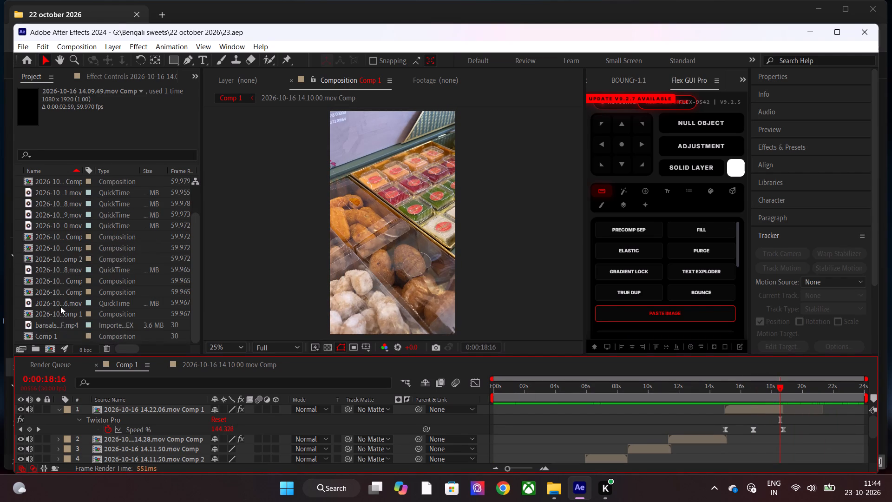
{"action": "left_click", "coordinate": [60, 306]}
{"action": "double_click", "coordinate": [62, 326]}
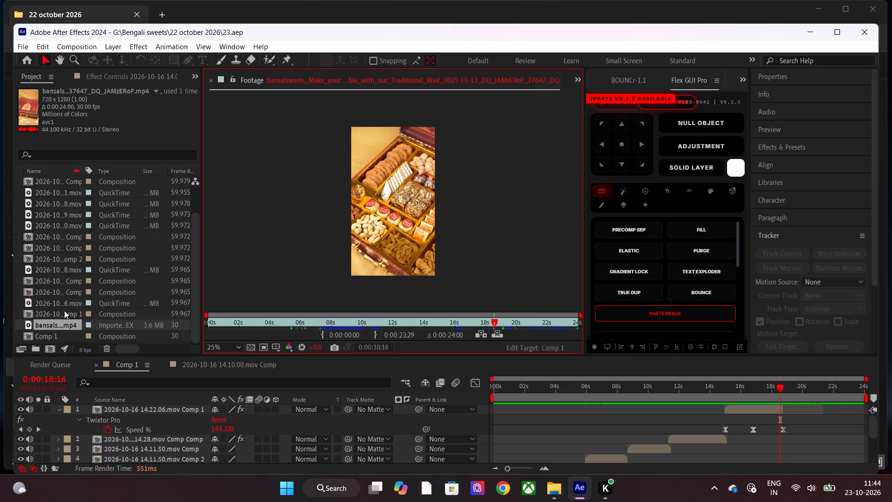
{"action": "double_click", "coordinate": [69, 302]}
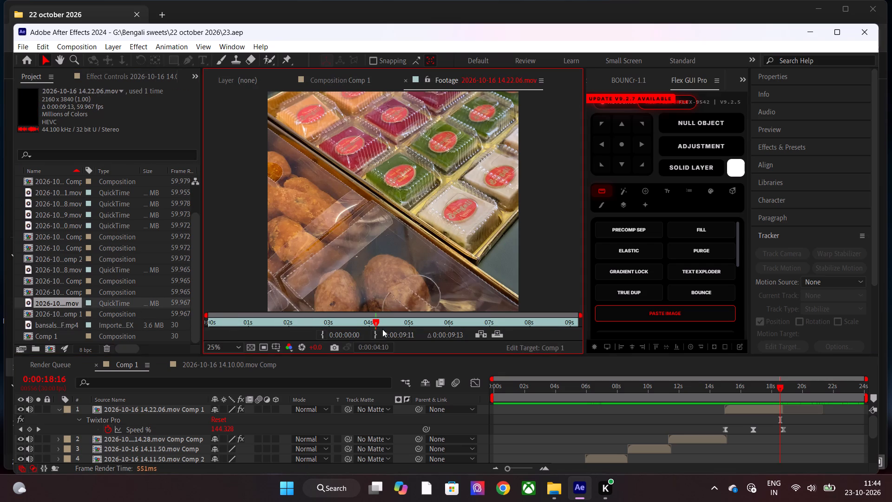
{"action": "left_click_drag", "start_coordinate": [374, 324], "coordinate": [519, 328]}
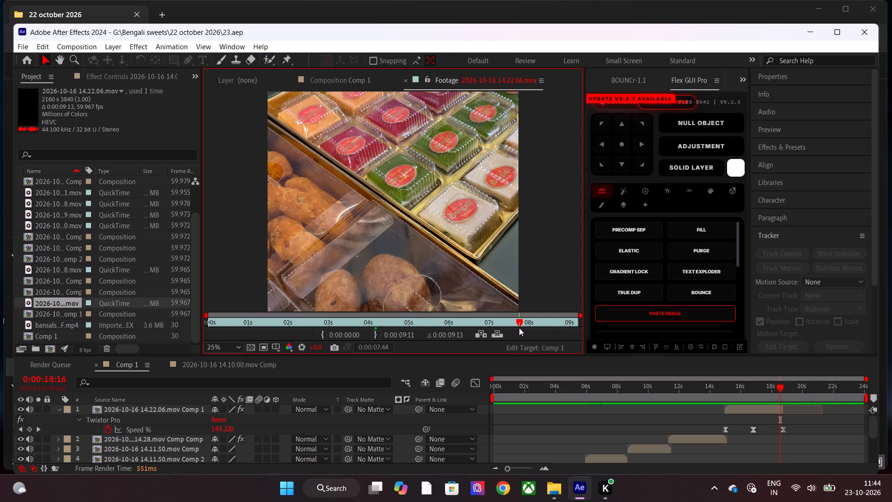
{"action": "left_click_drag", "start_coordinate": [519, 328], "coordinate": [537, 330]}
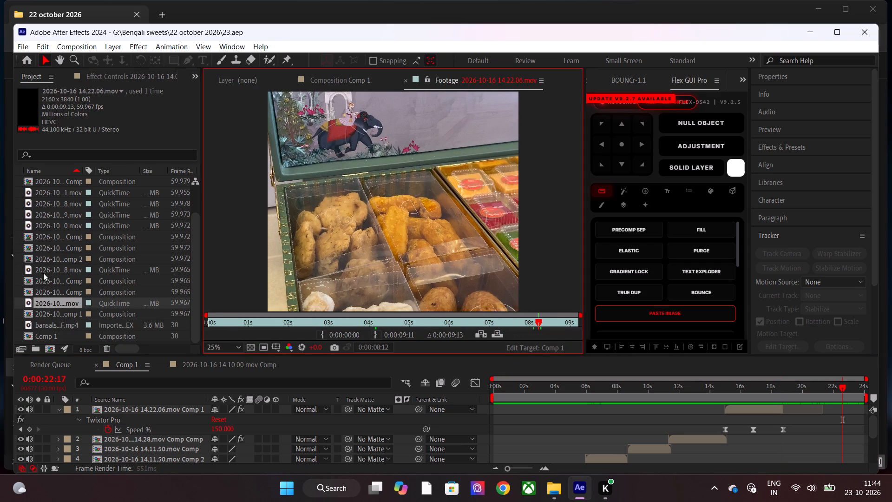
{"action": "double_click", "coordinate": [45, 272]}
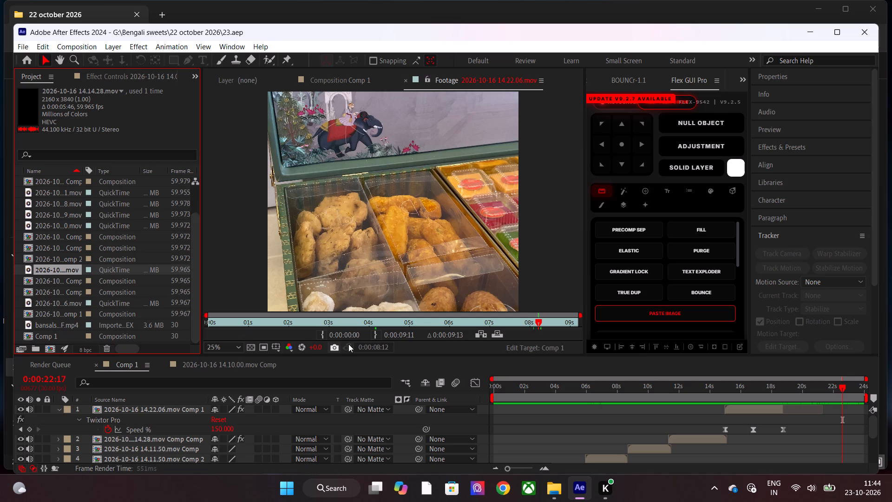
{"action": "scroll", "coordinate": [332, 225], "scroll_direction": "down", "scroll_amount": 2}
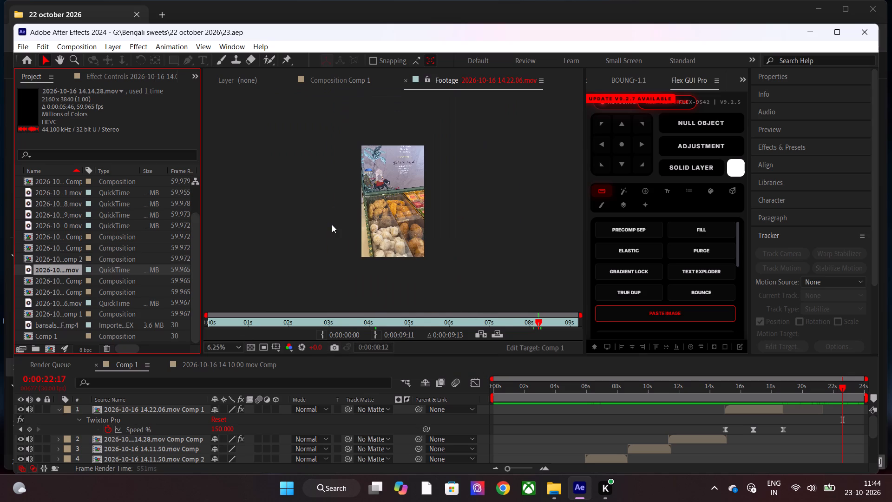
{"action": "double_click", "coordinate": [47, 271]}
{"action": "left_click_drag", "start_coordinate": [538, 324], "coordinate": [360, 327]}
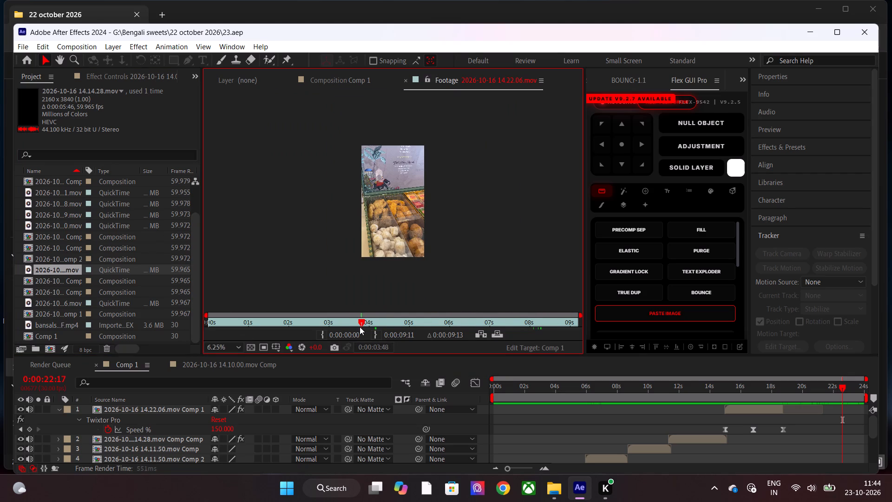
{"action": "left_click_drag", "start_coordinate": [360, 327], "coordinate": [361, 327]}
{"action": "left_click_drag", "start_coordinate": [364, 323], "coordinate": [243, 325]}
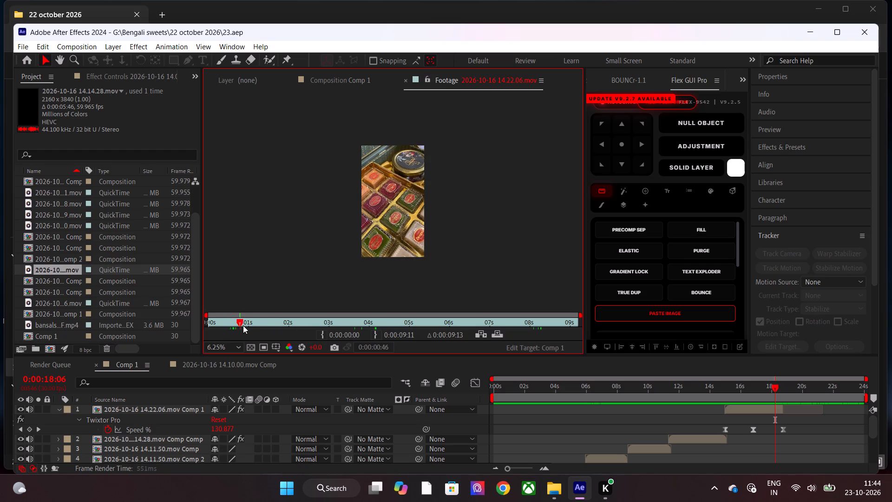
{"action": "left_click_drag", "start_coordinate": [243, 325], "coordinate": [277, 329]}
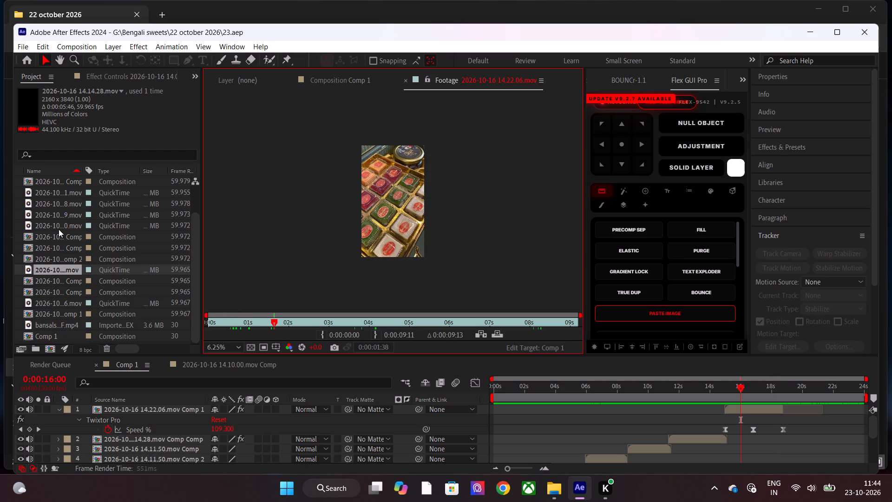
Open the 14.11.50 source clip and scrub through its full length to examine its shots.
{"action": "left_click", "coordinate": [59, 229]}
{"action": "left_click", "coordinate": [62, 228]}
{"action": "double_click", "coordinate": [62, 228]}
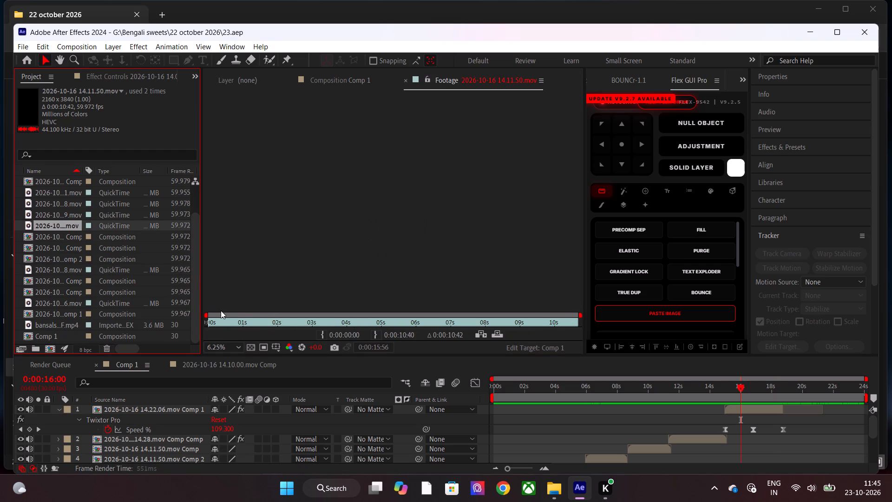
{"action": "left_click", "coordinate": [216, 320]}
{"action": "left_click_drag", "start_coordinate": [216, 320], "coordinate": [323, 331]}
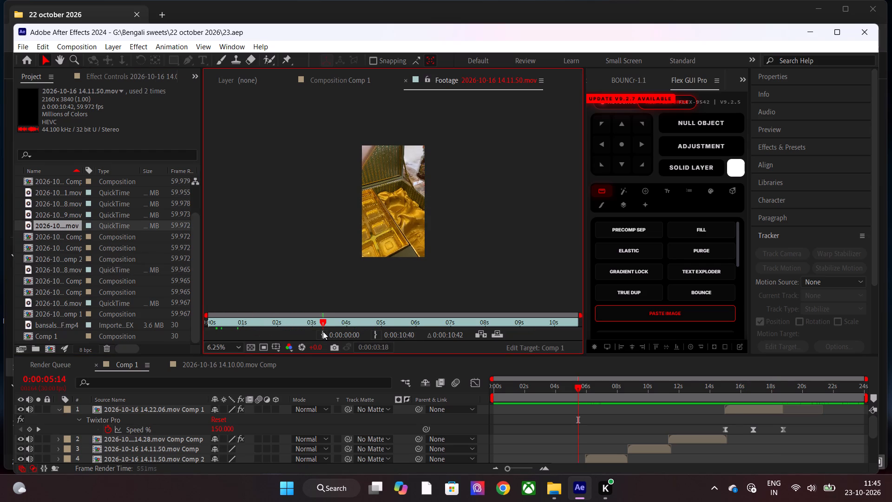
{"action": "left_click_drag", "start_coordinate": [323, 331], "coordinate": [388, 331]}
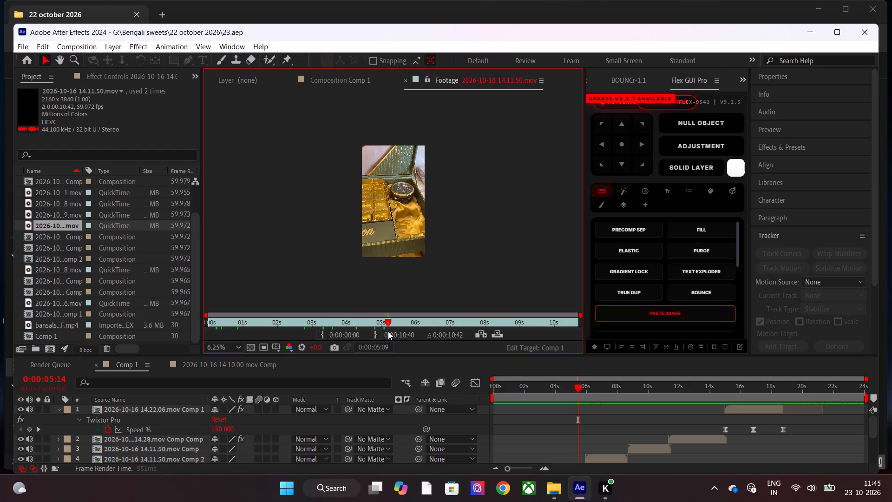
{"action": "left_click_drag", "start_coordinate": [388, 331], "coordinate": [401, 331]}
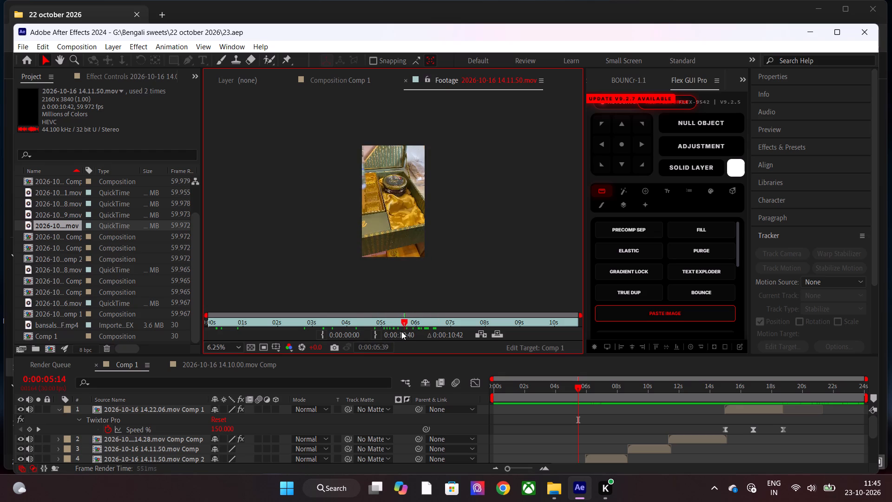
{"action": "left_click_drag", "start_coordinate": [401, 331], "coordinate": [492, 339]}
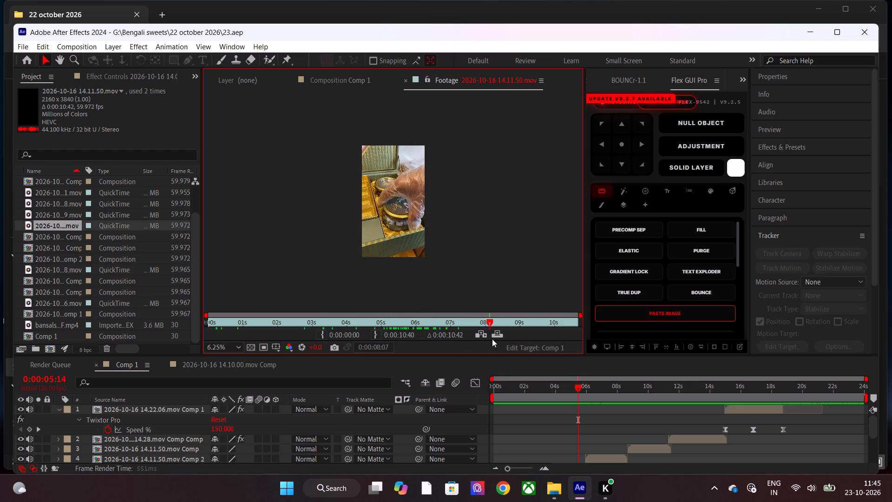
{"action": "left_click_drag", "start_coordinate": [492, 339], "coordinate": [565, 341]}
Scrub Comp 1 between about 18 and 21 seconds to examine the reference video's ending, stopping at 0:00:18:23.
{"action": "scroll", "coordinate": [628, 411], "scroll_direction": "down", "scroll_amount": 1}
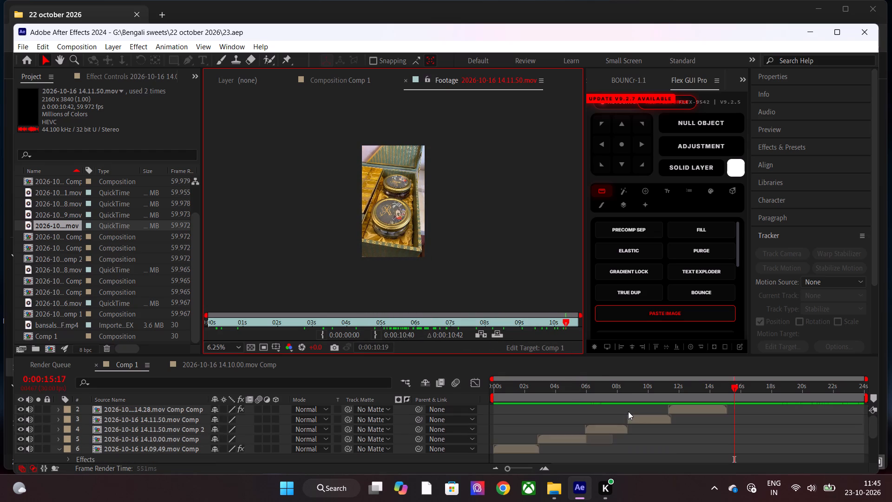
{"action": "scroll", "coordinate": [628, 411], "scroll_direction": "down", "scroll_amount": 1}
{"action": "left_click_drag", "start_coordinate": [682, 390], "coordinate": [820, 416]}
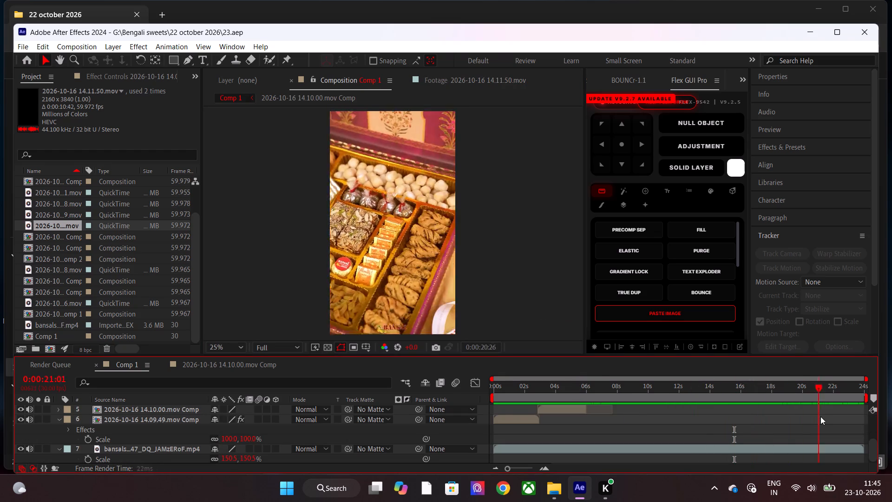
{"action": "left_click_drag", "start_coordinate": [820, 416], "coordinate": [800, 418]}
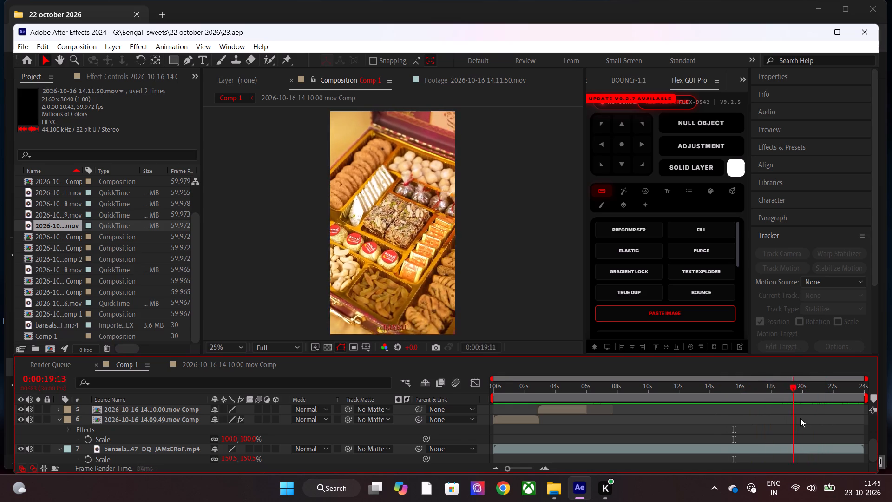
{"action": "left_click_drag", "start_coordinate": [800, 418], "coordinate": [813, 417]}
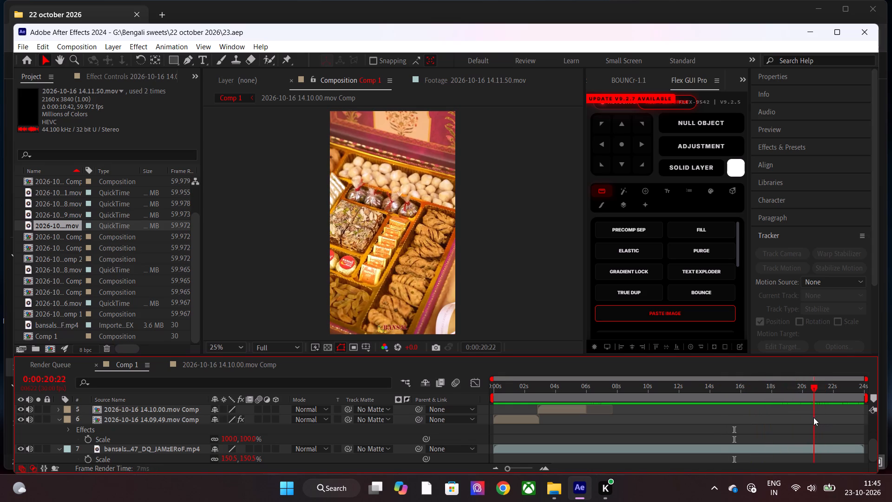
{"action": "left_click_drag", "start_coordinate": [813, 417], "coordinate": [814, 417]}
{"action": "scroll", "coordinate": [813, 417], "scroll_direction": "up", "scroll_amount": 8}
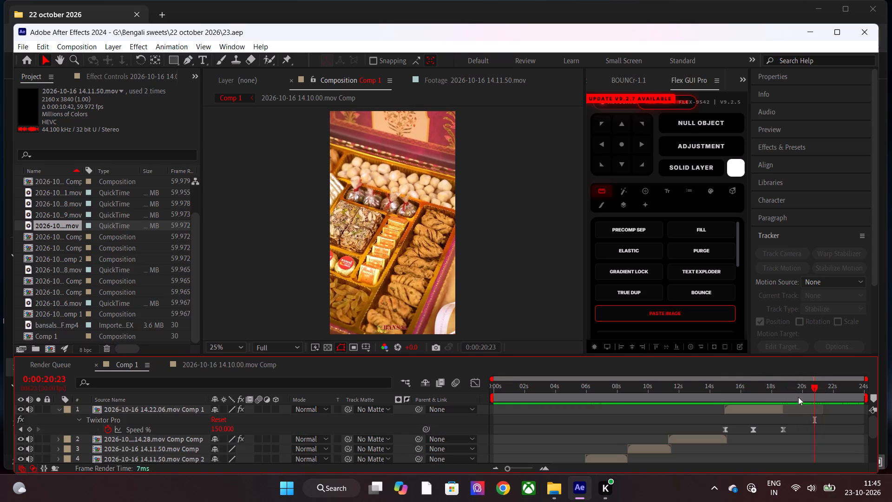
{"action": "left_click_drag", "start_coordinate": [799, 389], "coordinate": [790, 400]}
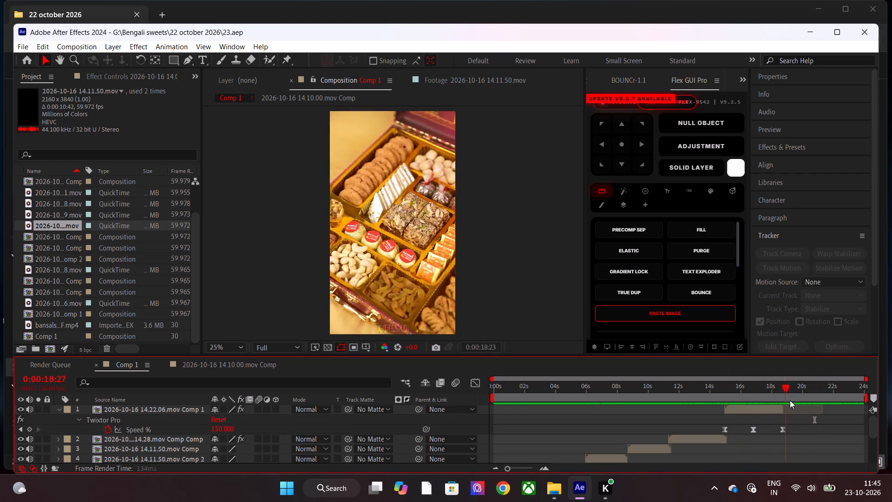
{"action": "left_click_drag", "start_coordinate": [790, 400], "coordinate": [783, 426]}
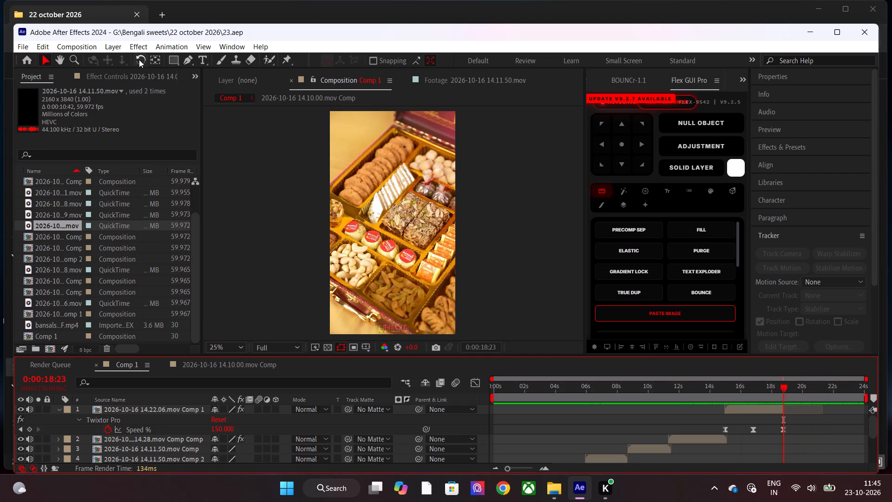
Create a new folder in the project and name it kjljklkjjhv.
{"action": "left_click", "coordinate": [127, 72]}
{"action": "scroll", "coordinate": [77, 201], "scroll_direction": "down", "scroll_amount": 2}
{"action": "left_click", "coordinate": [197, 67]}
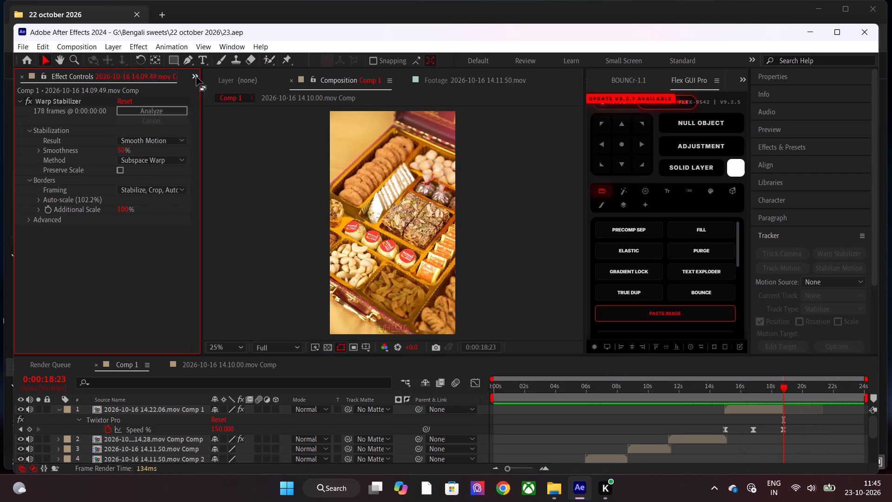
{"action": "left_click", "coordinate": [197, 77]}
{"action": "left_click", "coordinate": [207, 93]}
{"action": "scroll", "coordinate": [99, 246], "scroll_direction": "down", "scroll_amount": 7}
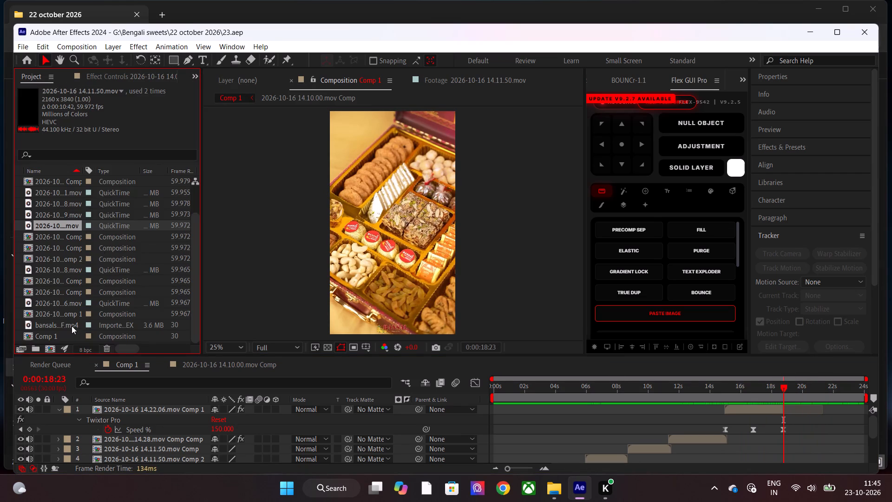
{"action": "scroll", "coordinate": [55, 284], "scroll_direction": "up", "scroll_amount": 5}
{"action": "scroll", "coordinate": [55, 282], "scroll_direction": "down", "scroll_amount": 3}
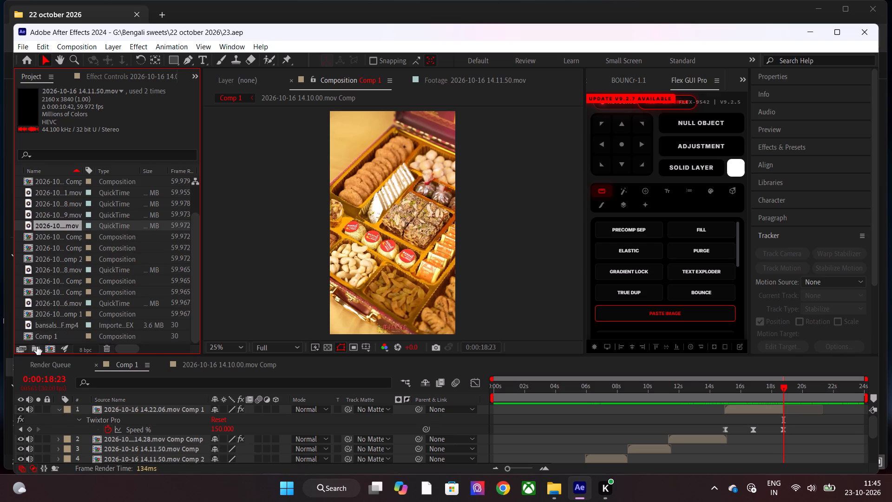
{"action": "left_click", "coordinate": [37, 346]}
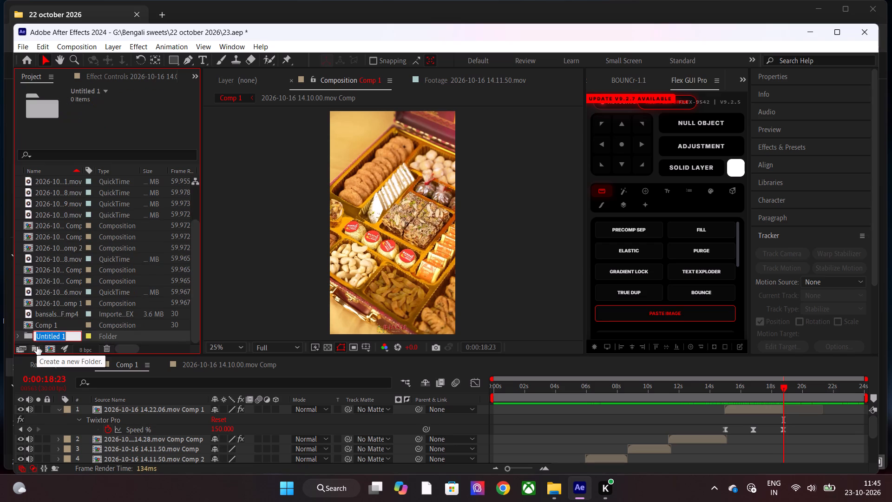
{"action": "type", "text": "kjljklkjjhv"}
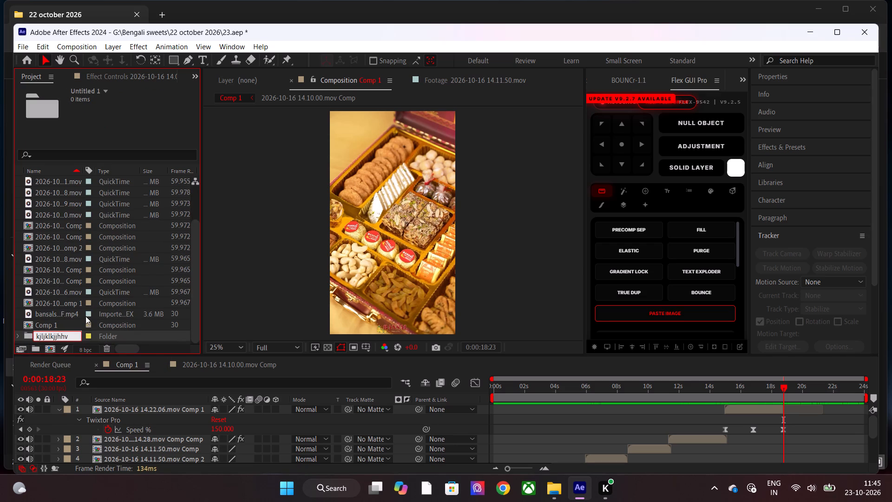
Move all source clips, their precomps and the bansals video into the new folder, leaving Comp 1 outside it.
{"action": "left_click", "coordinate": [66, 314]}
{"action": "scroll", "coordinate": [66, 314], "scroll_direction": "up", "scroll_amount": 6}
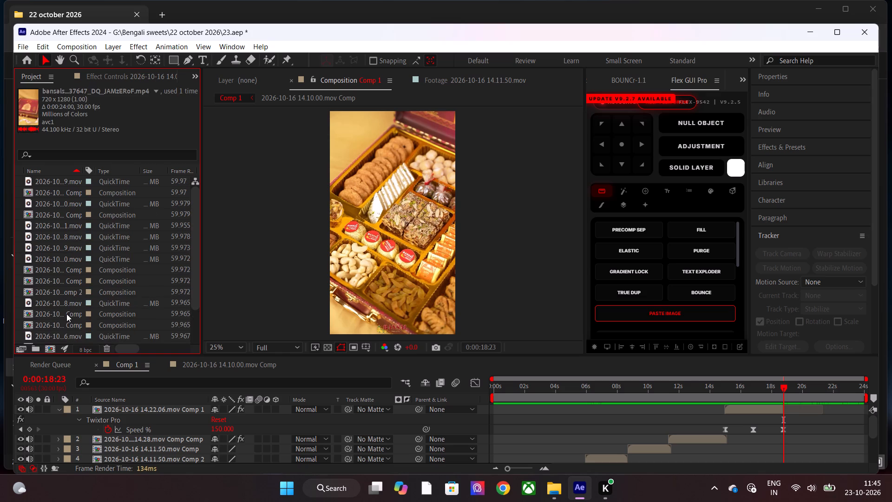
{"action": "scroll", "coordinate": [66, 314], "scroll_direction": "up", "scroll_amount": 2}
{"action": "left_click", "coordinate": [71, 180], "text": "shift"}
{"action": "scroll", "coordinate": [82, 224], "scroll_direction": "down", "scroll_amount": 5}
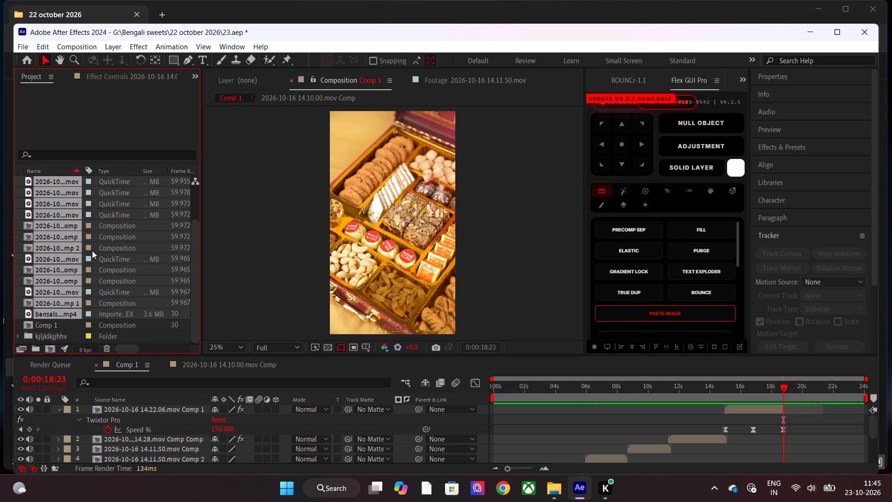
{"action": "scroll", "coordinate": [92, 251], "scroll_direction": "down", "scroll_amount": 3}
{"action": "left_click_drag", "start_coordinate": [48, 293], "coordinate": [56, 337]}
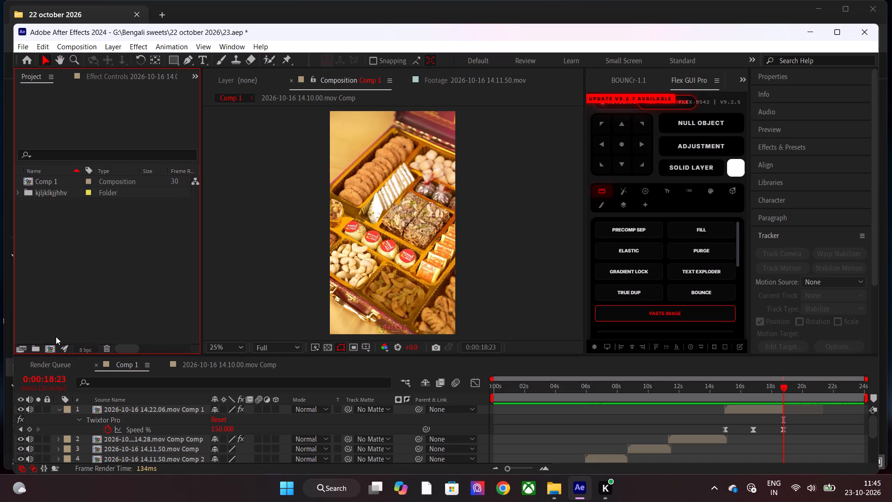
Import "png logo" and "Bengali Sweets_ Sweet Moments Since 1986" as footage from the (Footage) folder inside Bengali sweets > BS CARD.
{"action": "double_click", "coordinate": [57, 265]}
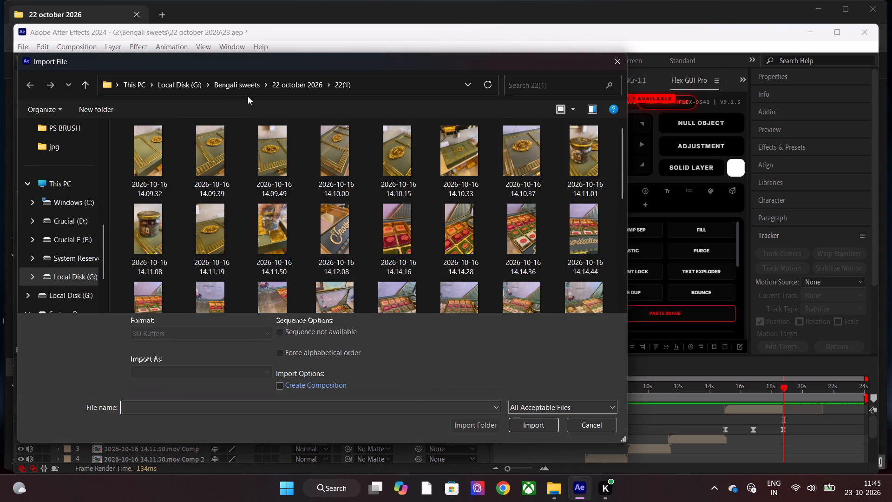
{"action": "left_click", "coordinate": [236, 90]}
{"action": "scroll", "coordinate": [414, 249], "scroll_direction": "down", "scroll_amount": 1}
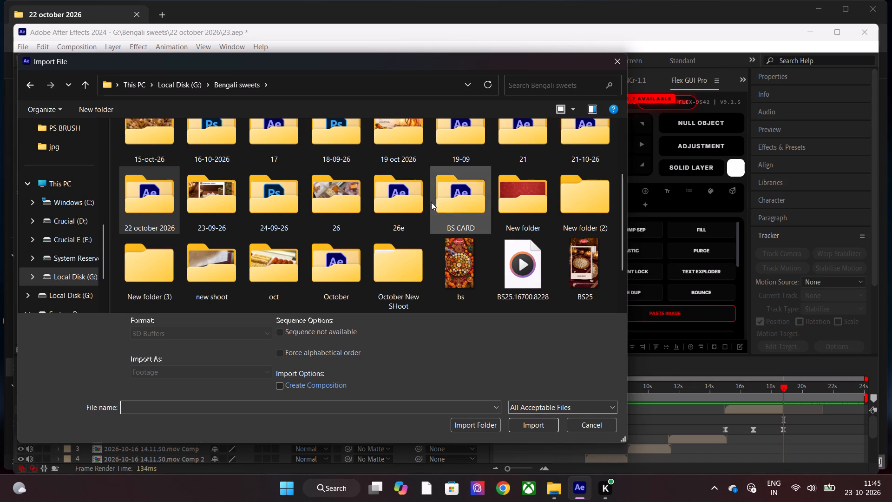
{"action": "left_click", "coordinate": [450, 198]}
{"action": "left_click", "coordinate": [451, 198]}
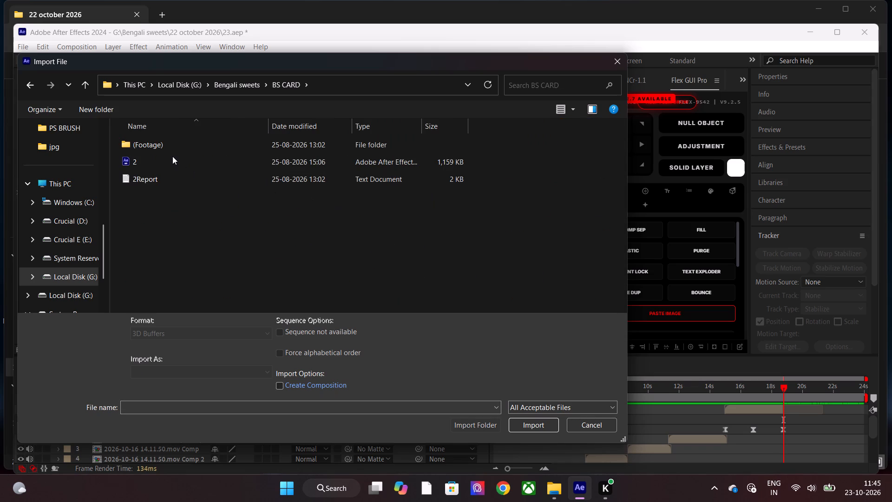
{"action": "double_click", "coordinate": [174, 141]}
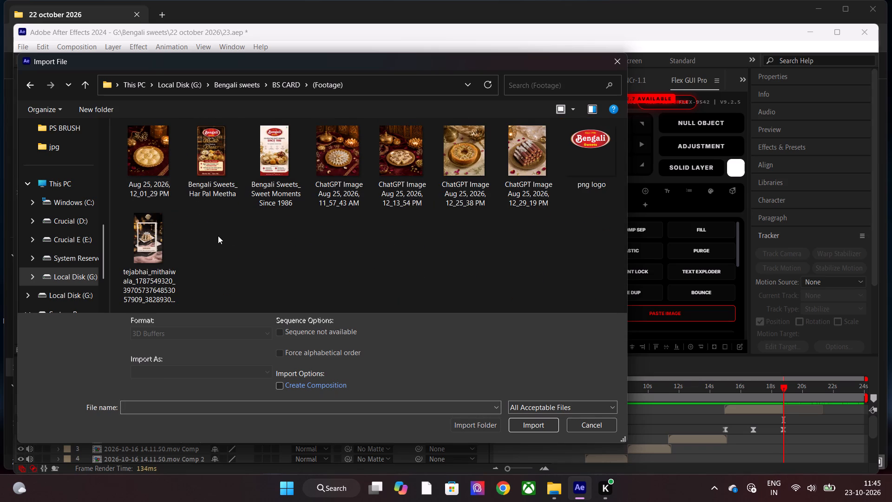
{"action": "left_click_drag", "start_coordinate": [296, 236], "coordinate": [289, 170]}
{"action": "left_click", "coordinate": [605, 161], "text": "ctrl"}
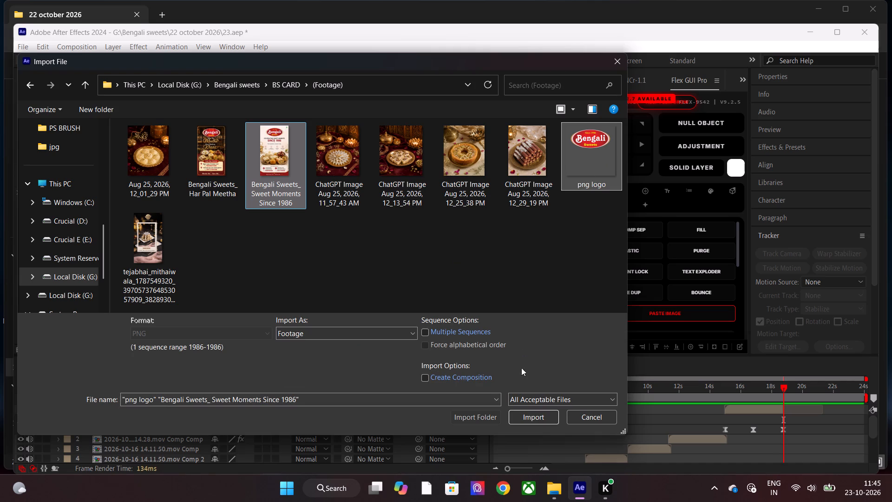
{"action": "left_click", "coordinate": [529, 416], "text": "ctrl"}
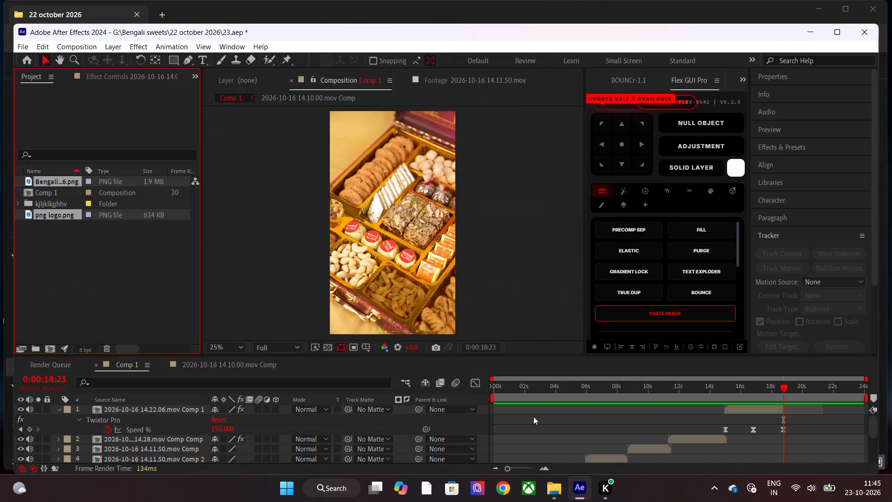
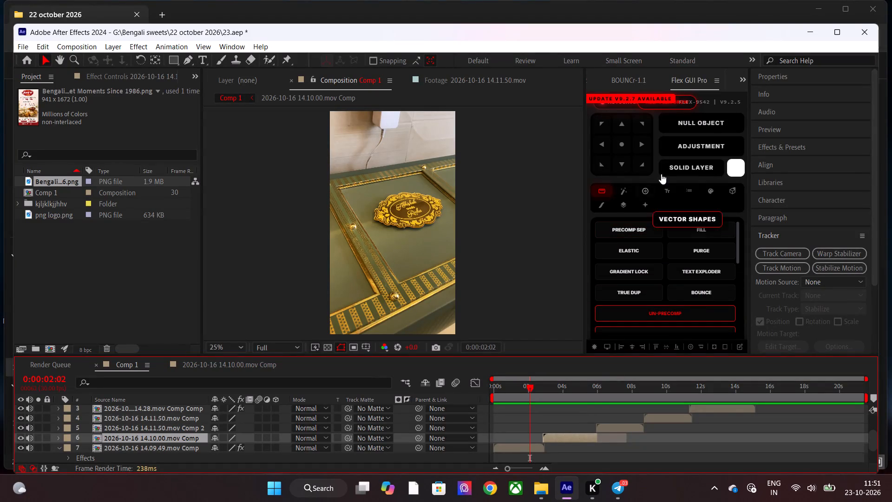
Add an adjustment layer above the 14.10.00 clip in Comp 1 and centre it over the cut between the 14.09.49 and 14.10.00 clips.
{"action": "left_click", "coordinate": [680, 145]}
{"action": "left_click_drag", "start_coordinate": [566, 437], "coordinate": [545, 437]}
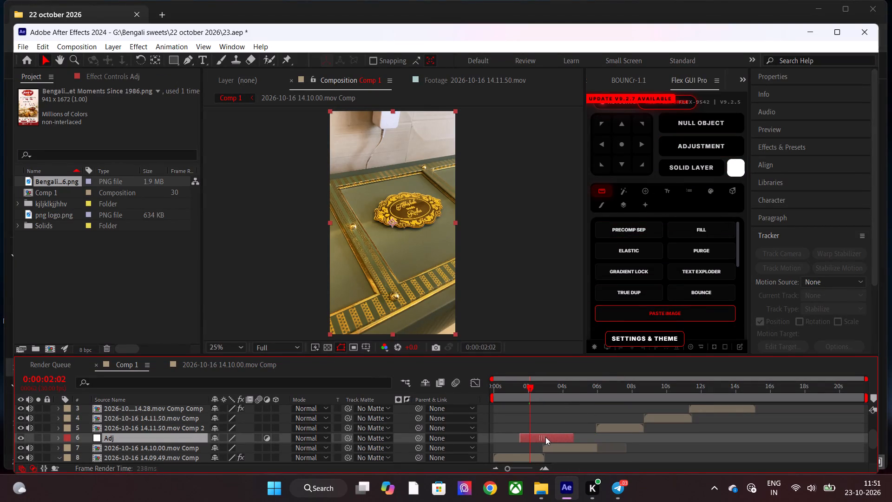
{"action": "left_click_drag", "start_coordinate": [545, 437], "coordinate": [546, 437]}
Apply the BCC Lens Blur OBS effect to the Adj adjustment layer.
{"action": "left_click_drag", "start_coordinate": [538, 391], "coordinate": [547, 391]}
{"action": "key", "text": "ctrl+Tab"}
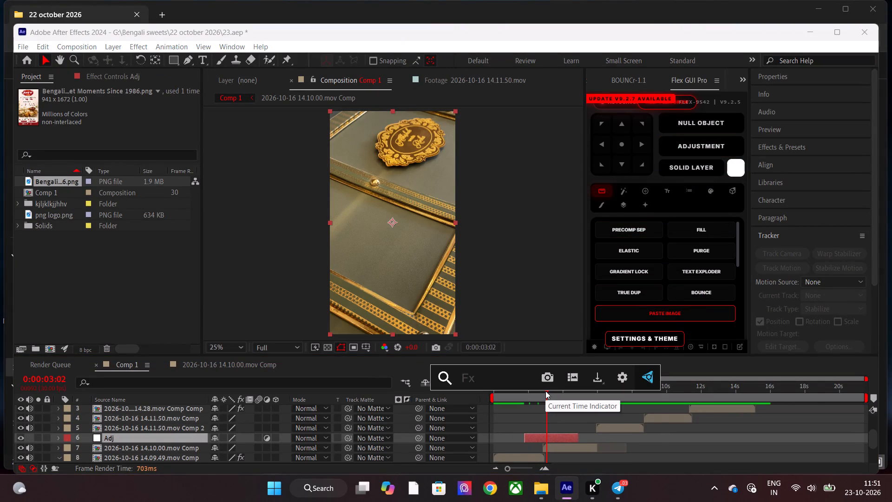
{"action": "type", "text": "bluir"}
{"action": "key", "text": "BackSpace"}
{"action": "key", "text": "BackSpace"}
{"action": "type", "text": "r ob"}
{"action": "key", "text": "Return"}
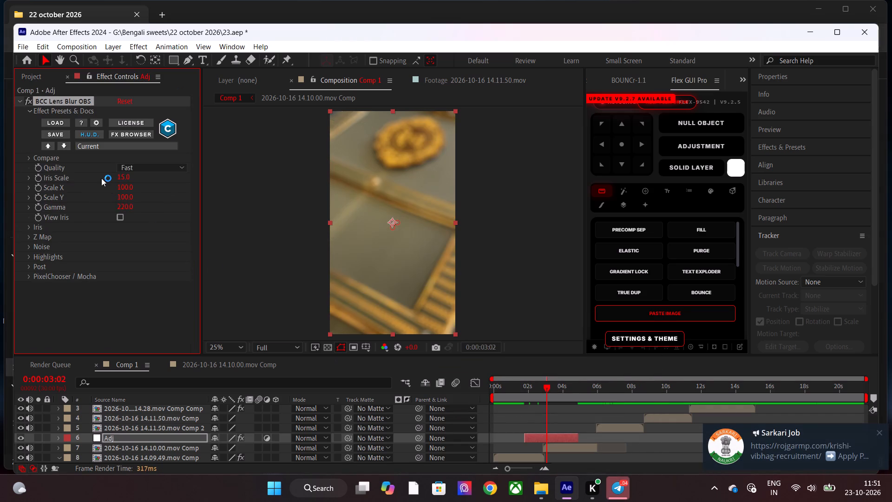
Set the lens blur's Gamma to 1000 and its Iris Bokeh to -35.
{"action": "left_click_drag", "start_coordinate": [123, 210], "coordinate": [571, 198]}
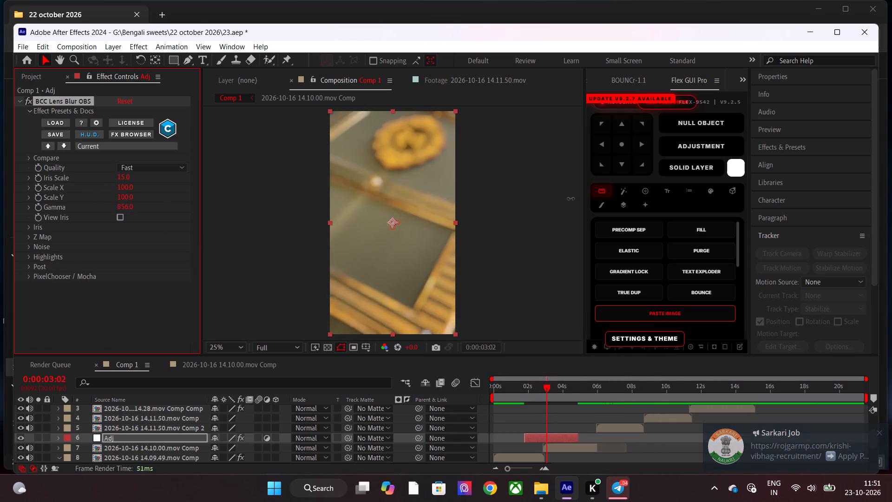
{"action": "left_click_drag", "start_coordinate": [571, 198], "coordinate": [793, 197]}
{"action": "left_click", "coordinate": [30, 229]}
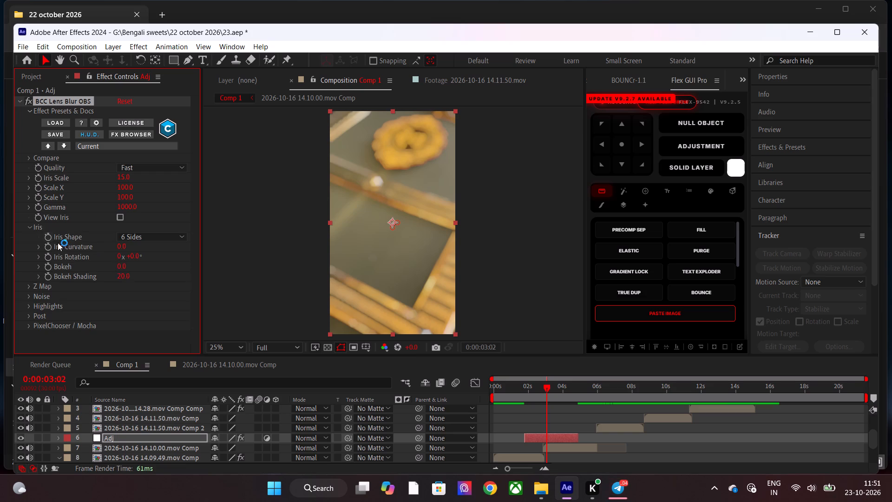
{"action": "left_click_drag", "start_coordinate": [121, 267], "coordinate": [89, 270]}
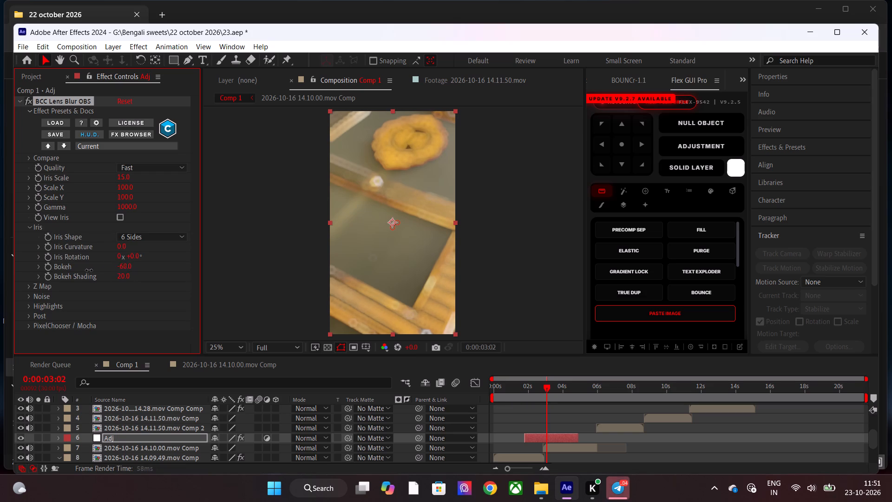
{"action": "left_click_drag", "start_coordinate": [89, 270], "coordinate": [109, 274]}
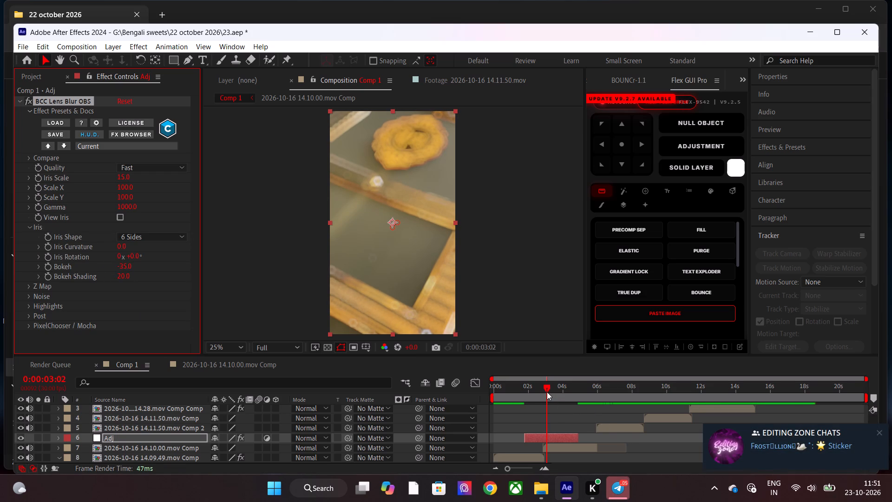
Keyframe the lens blur's Iris Scale at 15 on the cut at 0:00:02:26 and at 0 at 0:00:01:27.
{"action": "left_click_drag", "start_coordinate": [547, 392], "coordinate": [540, 392]}
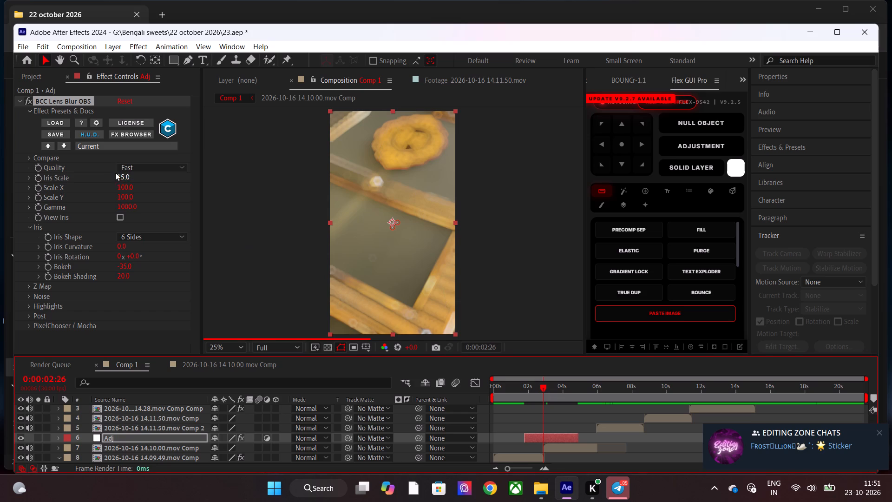
{"action": "left_click", "coordinate": [39, 181]}
{"action": "key", "text": "u"}
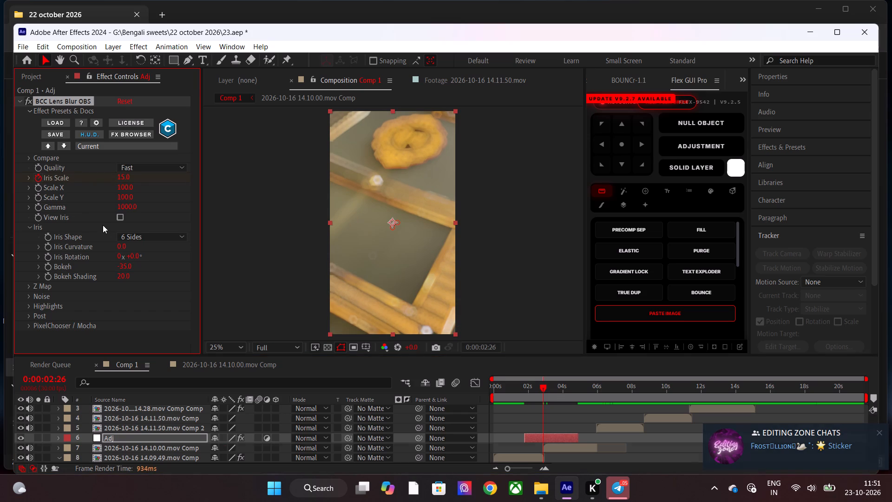
{"action": "scroll", "coordinate": [545, 418], "scroll_direction": "down", "scroll_amount": 1}
{"action": "left_click_drag", "start_coordinate": [536, 386], "coordinate": [533, 391]}
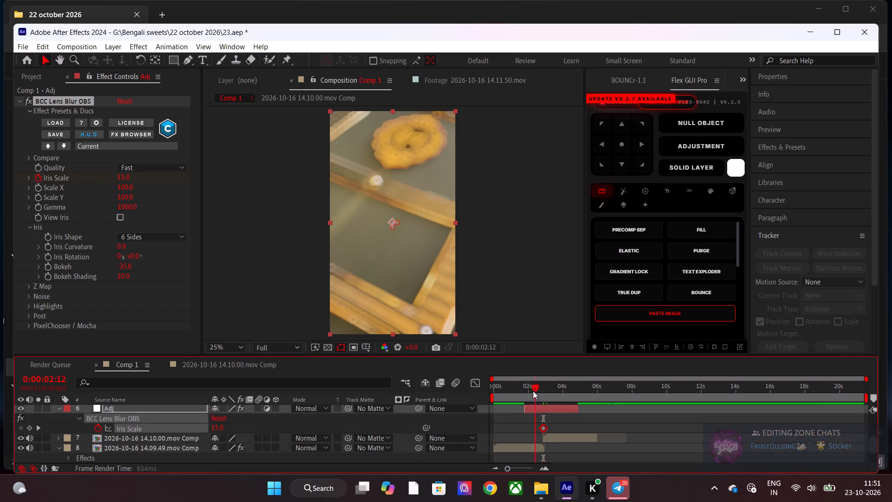
{"action": "left_click_drag", "start_coordinate": [533, 391], "coordinate": [527, 396]}
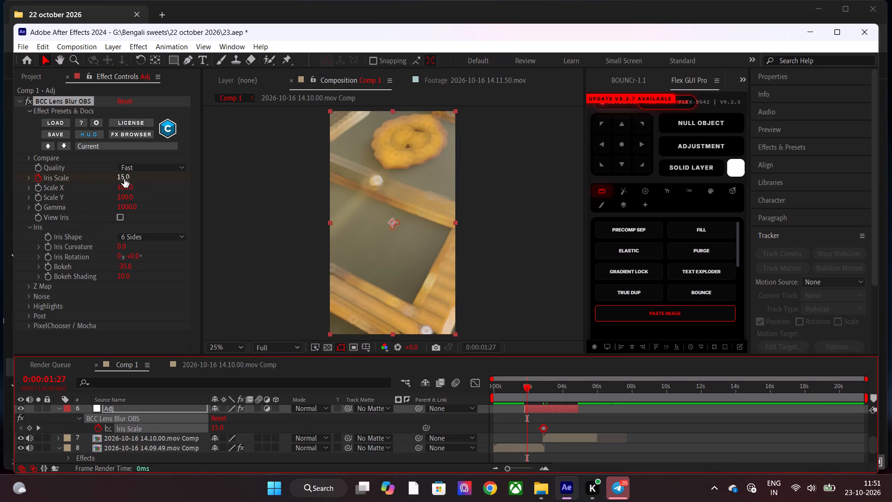
{"action": "left_click_drag", "start_coordinate": [123, 179], "coordinate": [13, 202]}
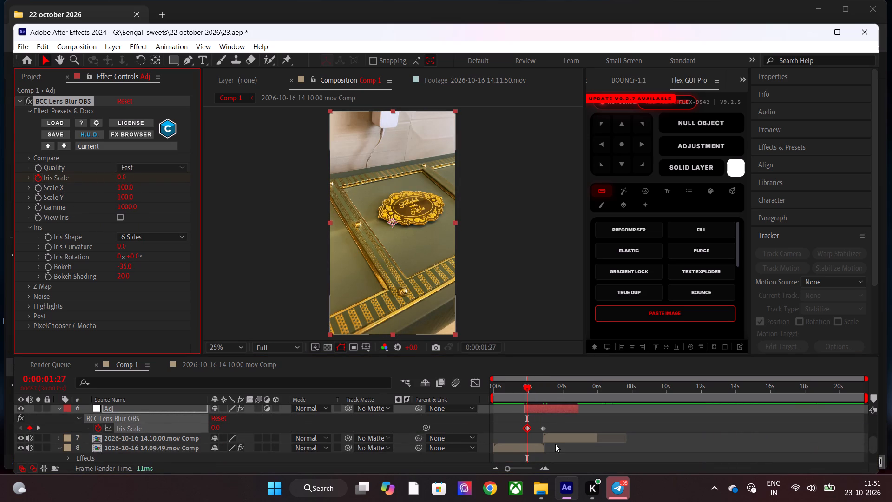
Add a closing Iris Scale keyframe of 0 at 0:00:04:01.
{"action": "key", "text": "ctrl+c"}
{"action": "left_click_drag", "start_coordinate": [557, 395], "coordinate": [564, 395]}
{"action": "key", "text": "ctrl+v"}
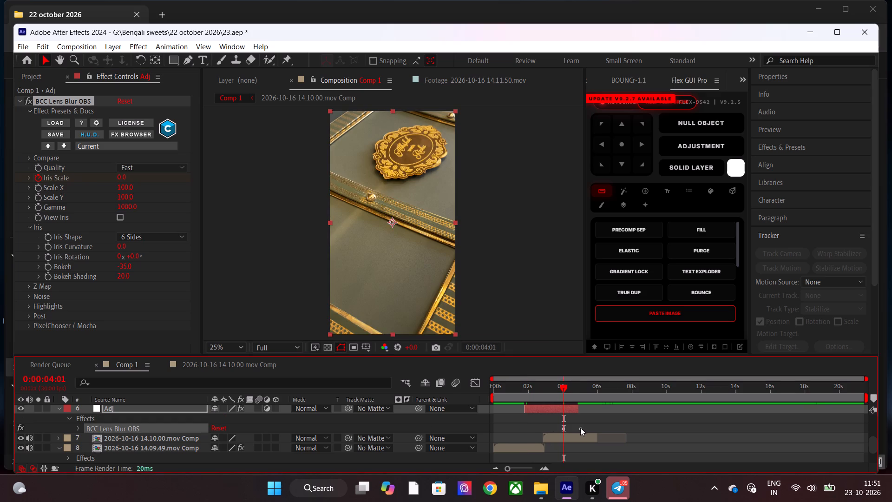
{"action": "key", "text": "ctrl+z"}
{"action": "left_click", "coordinate": [590, 423]}
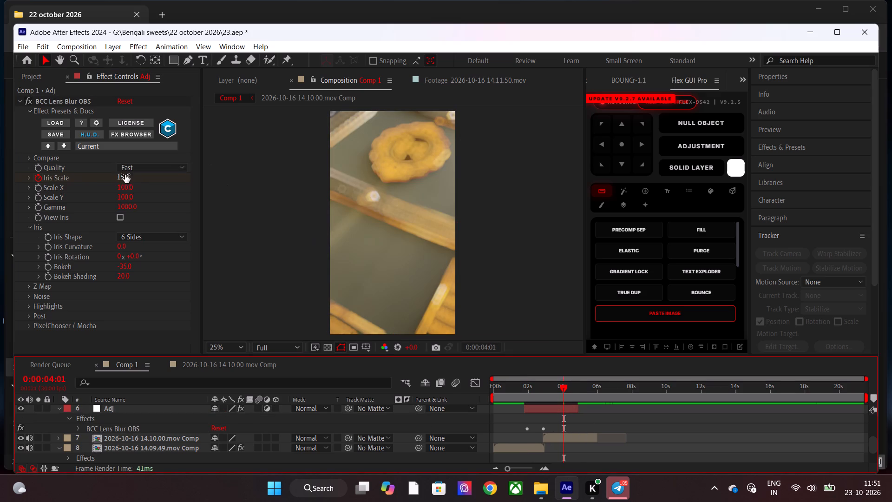
{"action": "left_click_drag", "start_coordinate": [124, 174], "coordinate": [0, 243]}
{"action": "key", "text": "u"}
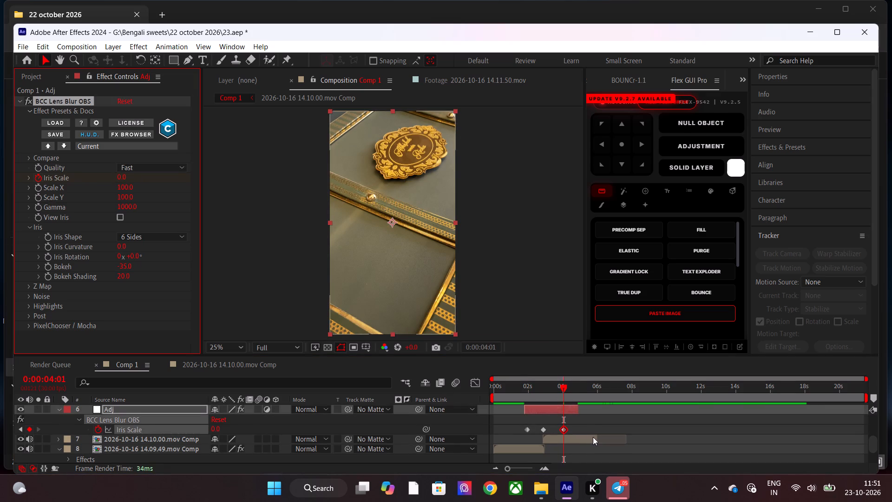
Apply Easy Ease to all three Iris Scale keyframes on the adjustment layer.
{"action": "left_click", "coordinate": [584, 418]}
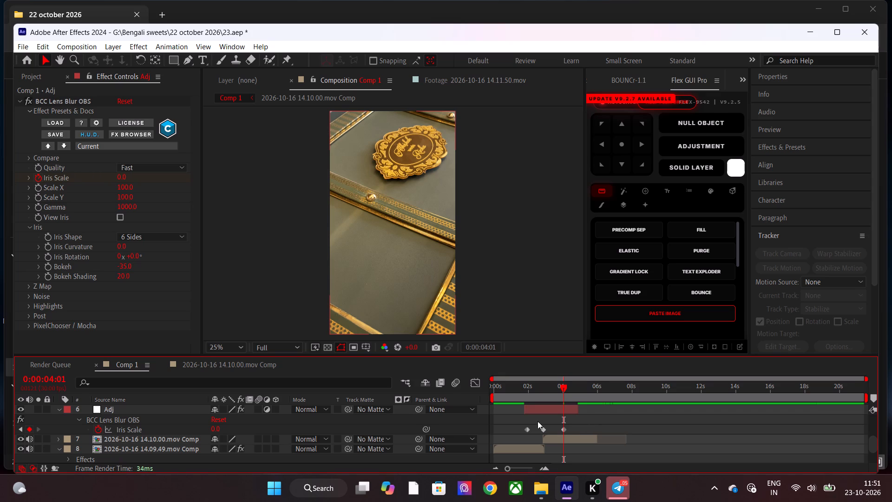
{"action": "left_click", "coordinate": [526, 427]}
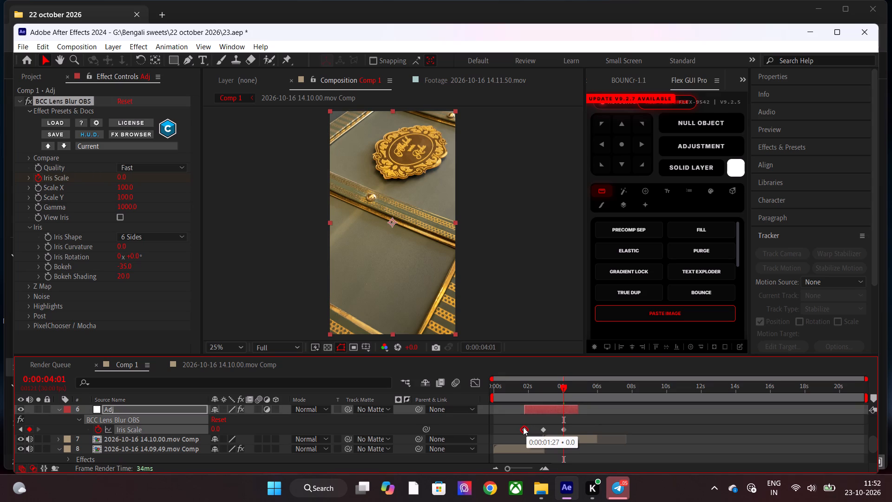
{"action": "left_click_drag", "start_coordinate": [513, 422], "coordinate": [594, 440]}
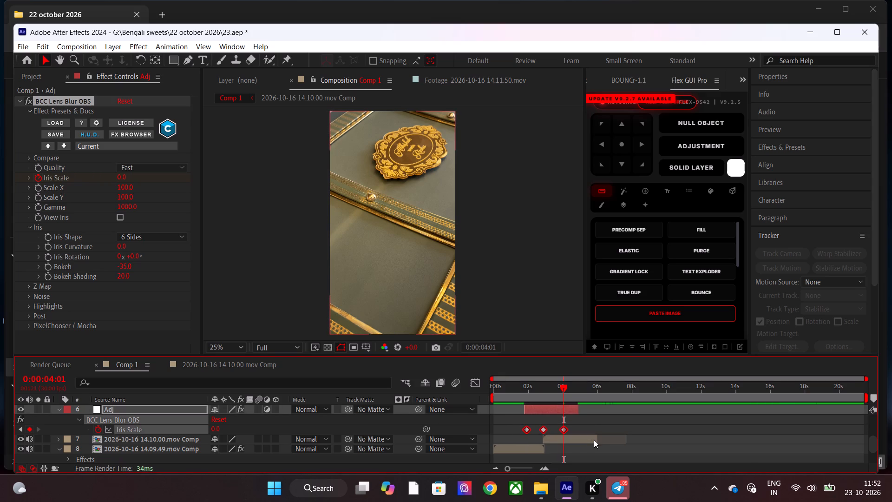
{"action": "key", "text": "F9"}
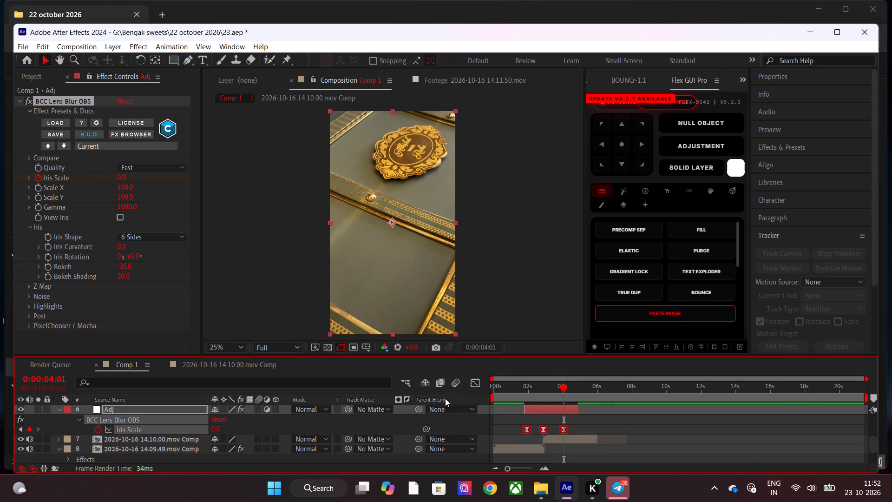
Reshape the Iris Scale curve in the Graph Editor into a sharp peak at the middle keyframe with long, flat eases at both ends.
{"action": "left_click", "coordinate": [474, 376]}
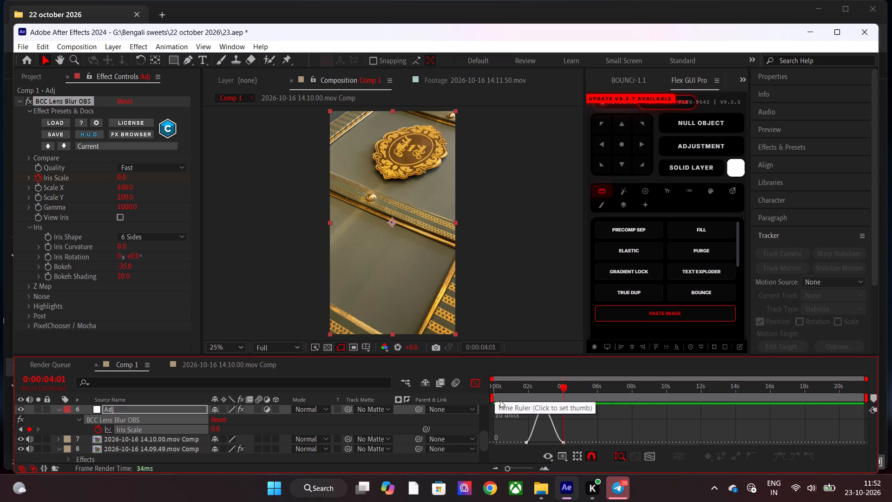
{"action": "left_click", "coordinate": [525, 468]}
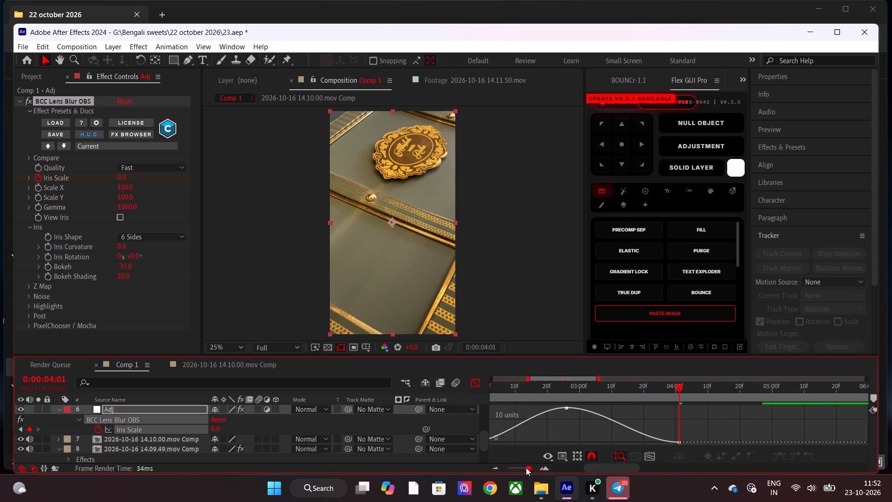
{"action": "left_click", "coordinate": [613, 408]}
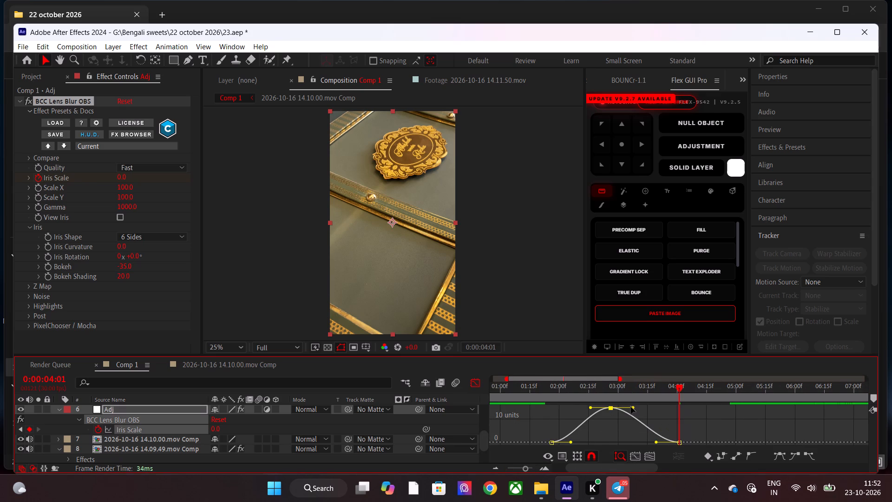
{"action": "left_click_drag", "start_coordinate": [634, 410], "coordinate": [615, 429]}
{"action": "left_click_drag", "start_coordinate": [589, 407], "coordinate": [604, 431]}
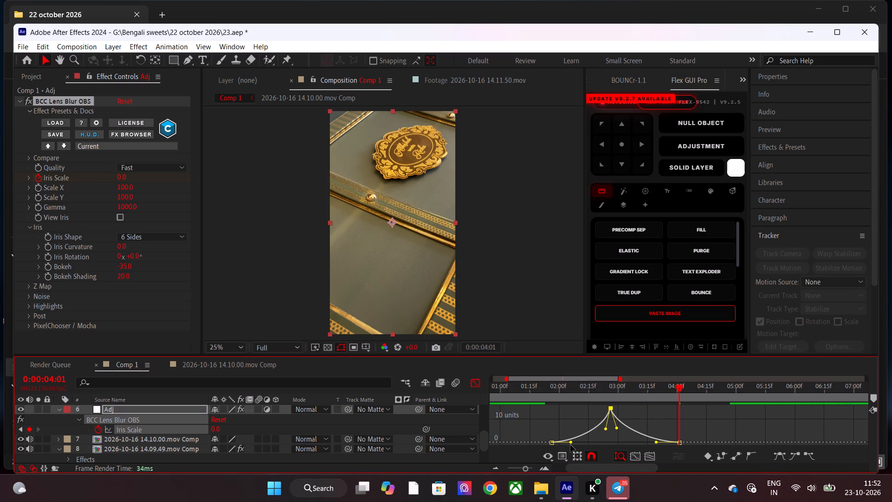
{"action": "left_click", "coordinate": [571, 445]}
{"action": "left_click_drag", "start_coordinate": [572, 442], "coordinate": [593, 442]}
{"action": "left_click", "coordinate": [680, 439]}
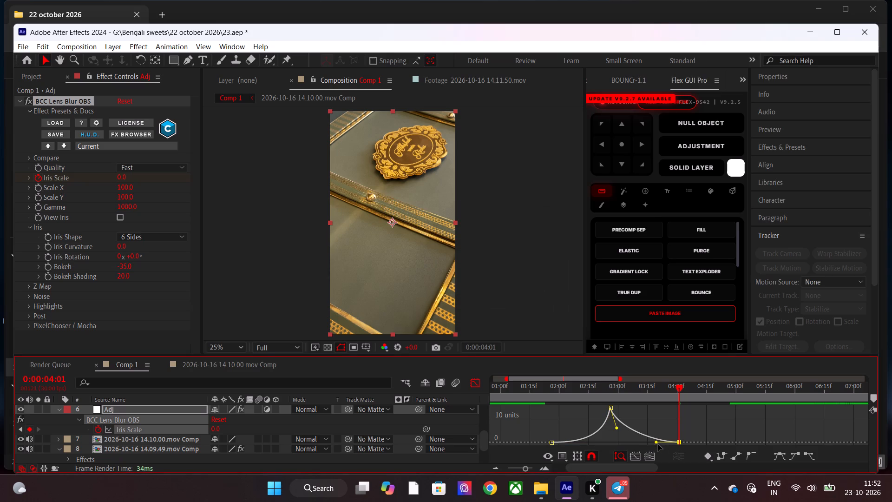
{"action": "left_click_drag", "start_coordinate": [658, 444], "coordinate": [644, 447]}
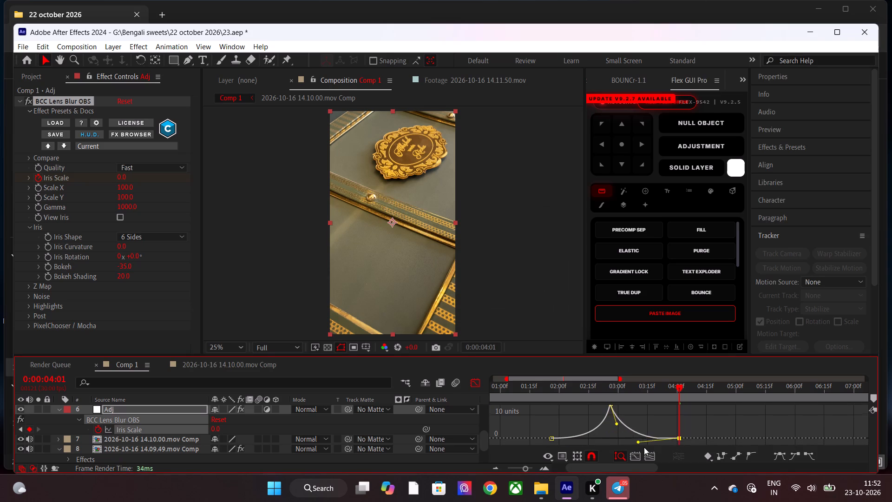
{"action": "left_click_drag", "start_coordinate": [644, 447], "coordinate": [630, 436]}
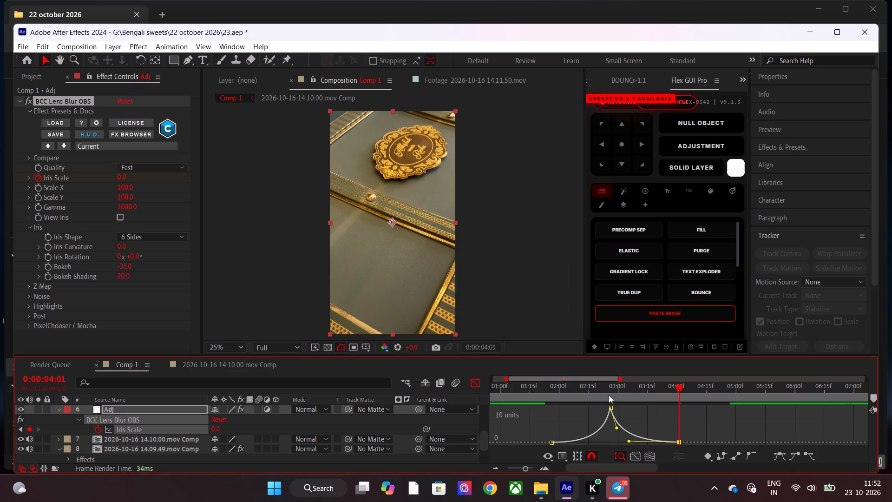
{"action": "left_click_drag", "start_coordinate": [611, 395], "coordinate": [605, 396]}
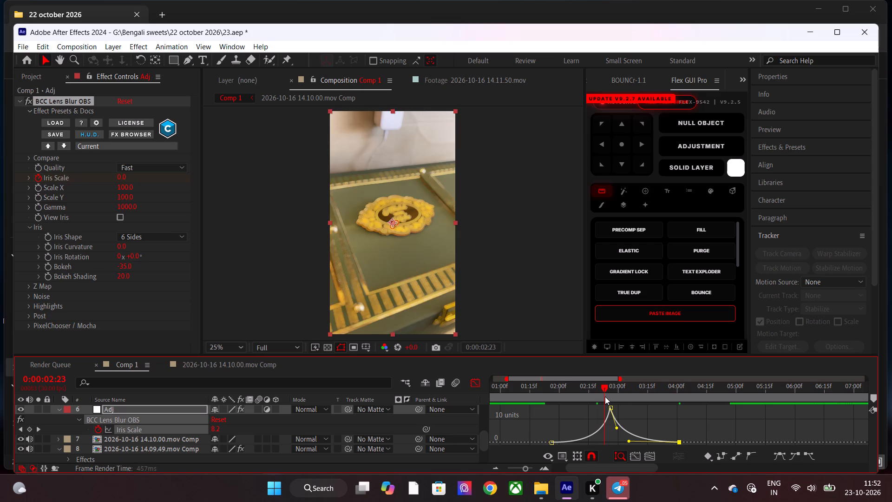
{"action": "left_click_drag", "start_coordinate": [605, 396], "coordinate": [643, 400]}
{"action": "left_click", "coordinate": [473, 387]}
{"action": "left_click", "coordinate": [520, 466]}
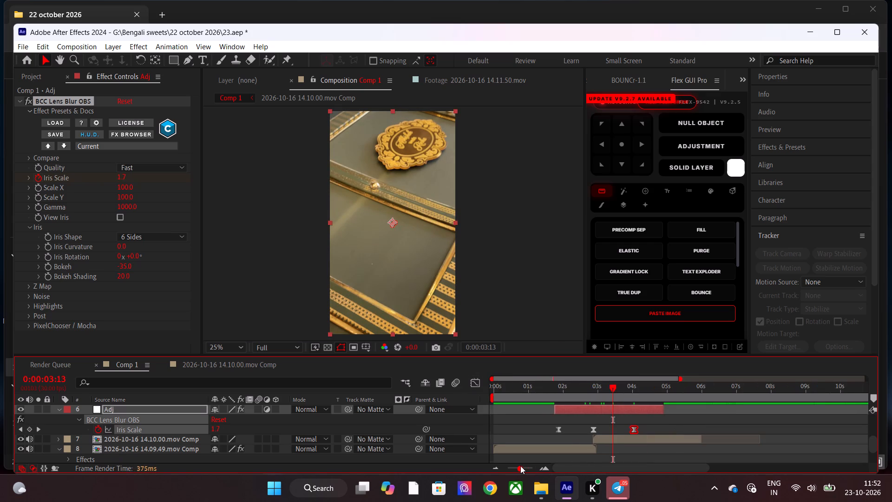
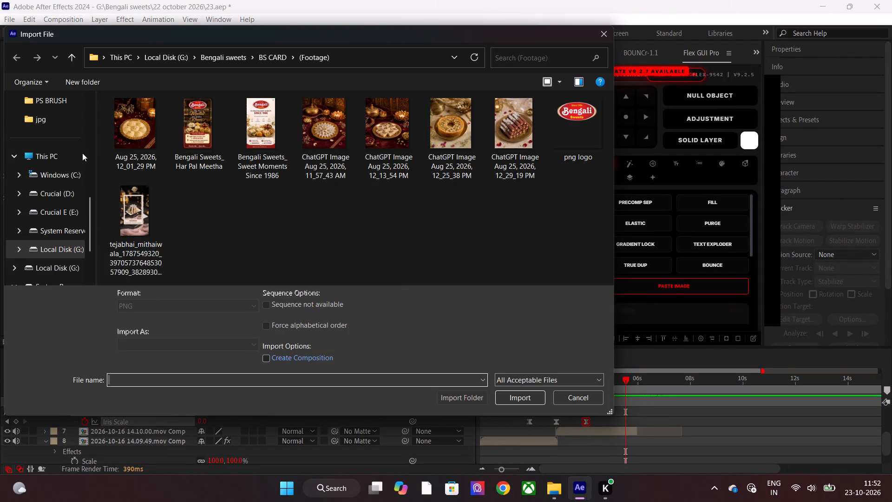
Import the FT Light Leaks video from the 150+ Overlays folder, inside ALL MATERIALS > ALL MAIN > Fayn.
{"action": "scroll", "coordinate": [32, 178], "scroll_direction": "up", "scroll_amount": 3}
{"action": "left_click", "coordinate": [51, 189]}
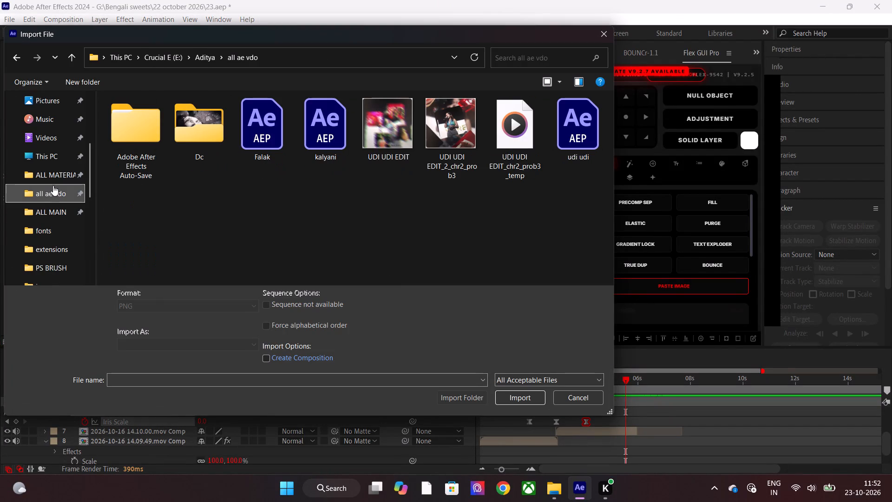
{"action": "left_click", "coordinate": [64, 170]}
{"action": "double_click", "coordinate": [156, 112]}
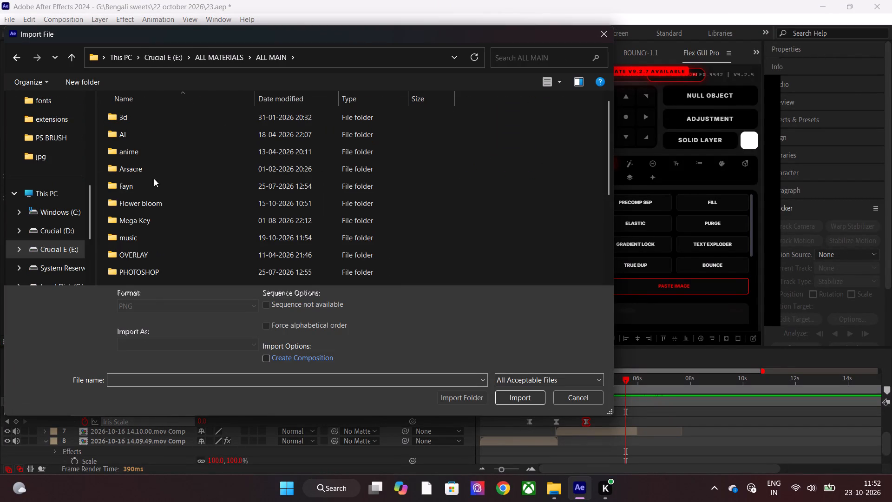
{"action": "double_click", "coordinate": [154, 185]}
{"action": "left_click", "coordinate": [204, 125]}
{"action": "double_click", "coordinate": [210, 120]}
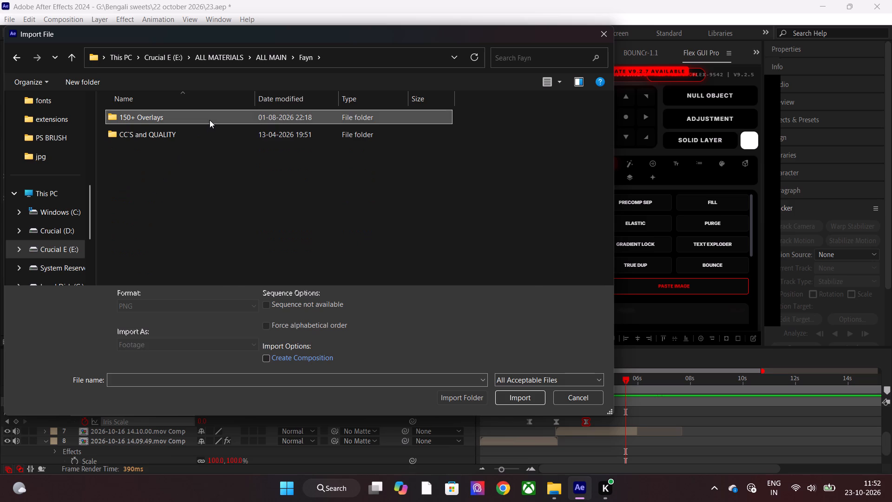
{"action": "scroll", "coordinate": [349, 165], "scroll_direction": "down", "scroll_amount": 9}
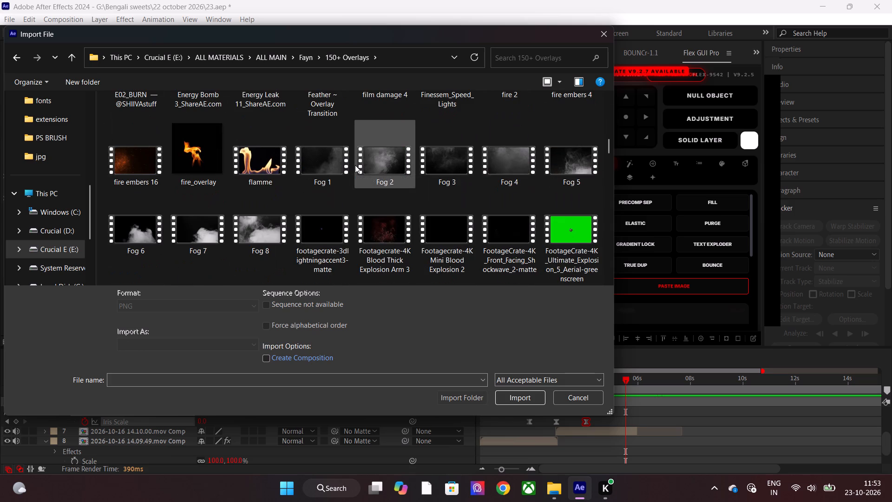
{"action": "scroll", "coordinate": [355, 165], "scroll_direction": "down", "scroll_amount": 2}
{"action": "double_click", "coordinate": [570, 145]}
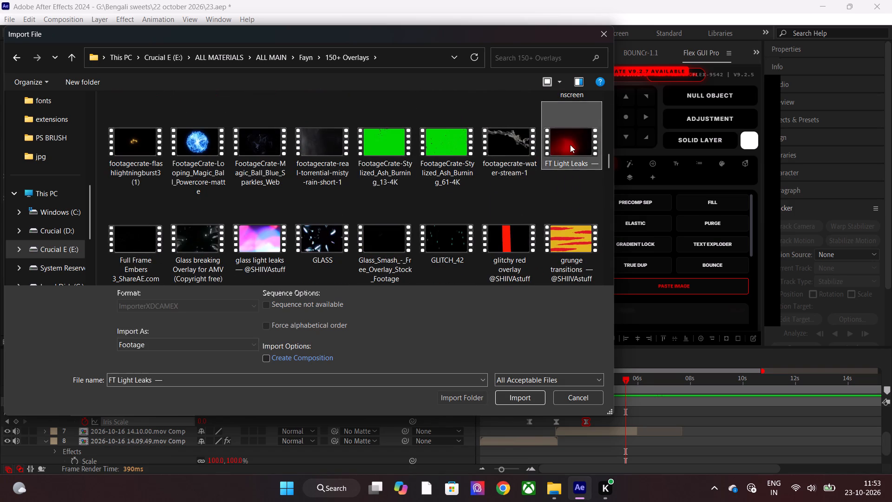
Add the FT Light Leaks footage to Comp 1 as layer 2, directly below the brand card image.
{"action": "left_click_drag", "start_coordinate": [42, 175], "coordinate": [138, 417]}
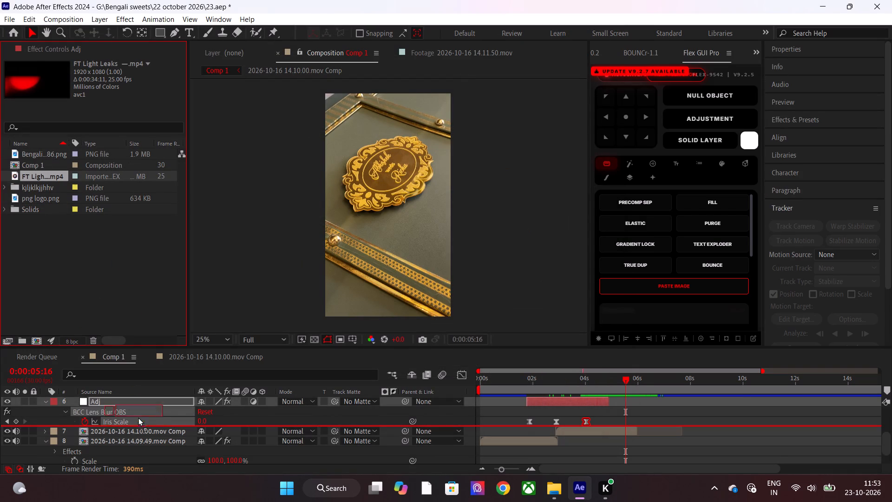
{"action": "left_click_drag", "start_coordinate": [138, 417], "coordinate": [144, 407]}
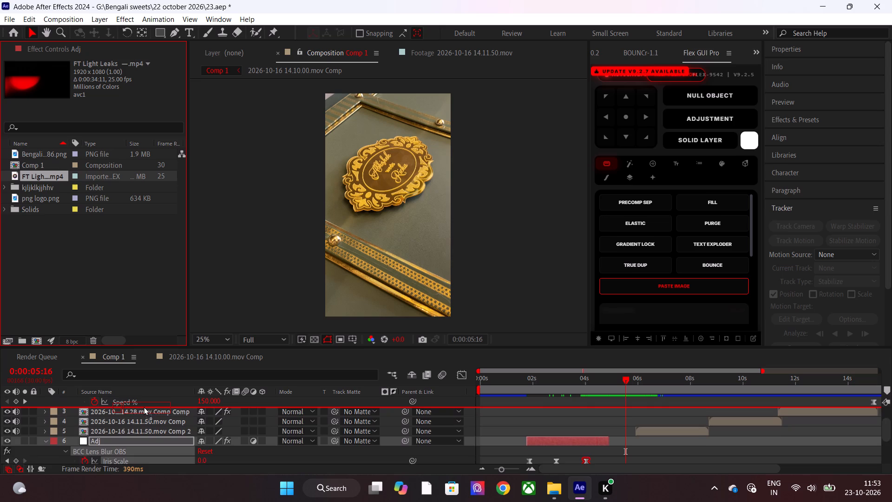
{"action": "left_click_drag", "start_coordinate": [144, 407], "coordinate": [133, 411]}
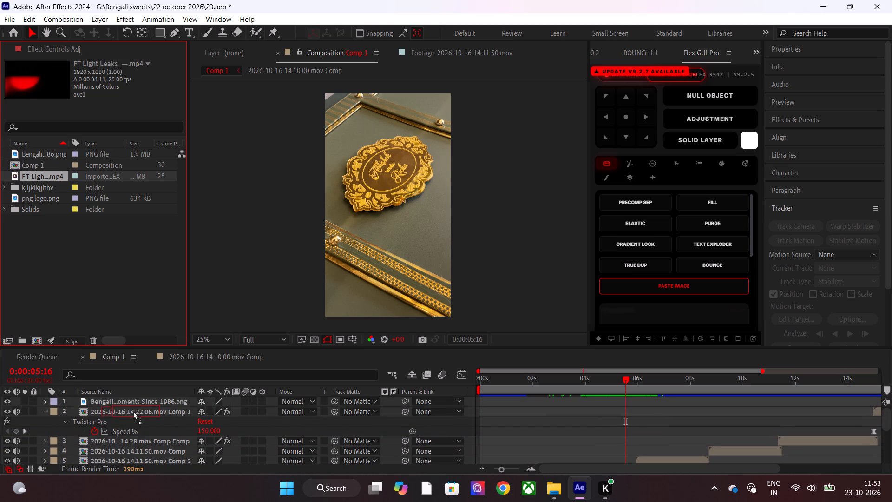
{"action": "left_click_drag", "start_coordinate": [133, 411], "coordinate": [137, 405]}
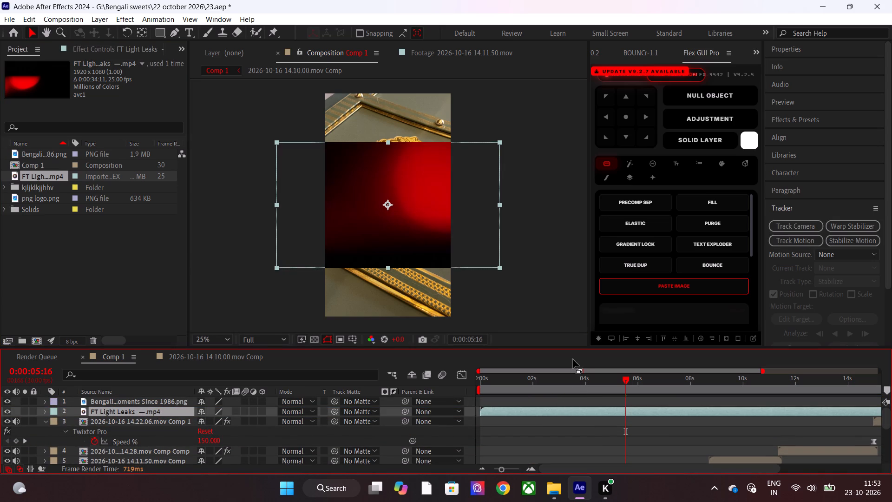
Rotate the FT Light Leaks layer by 90° so it fills the vertical frame.
{"action": "key", "text": "r"}
{"action": "left_click", "coordinate": [219, 422]}
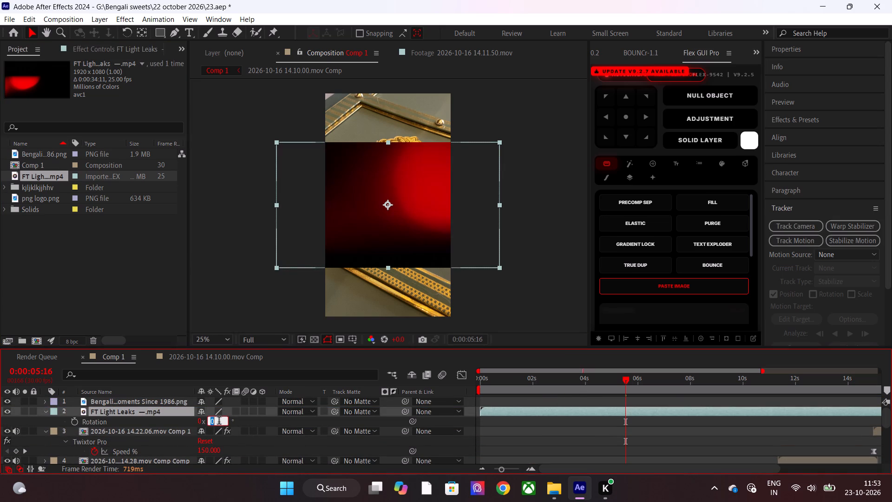
{"action": "type", "text": "90"}
{"action": "key", "text": "Return"}
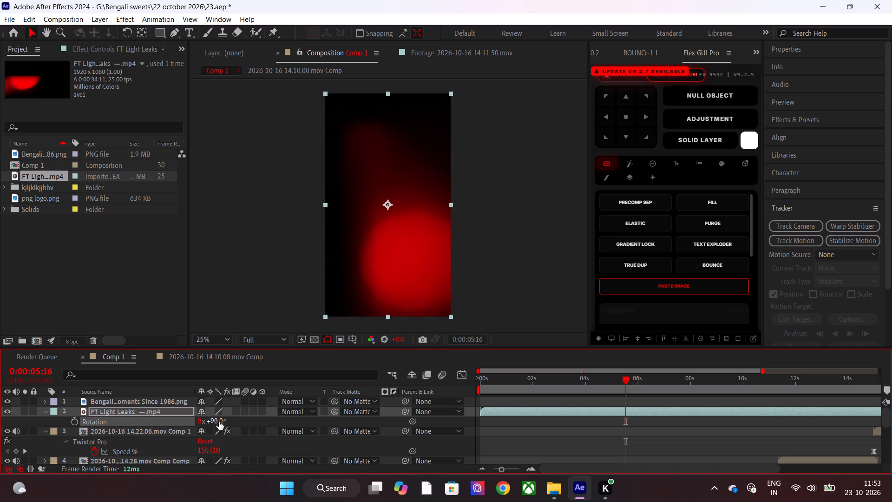
Slide the light leak layer later so it begins just before 2 s, and trim its in point to 0:00:05:18.
{"action": "scroll", "coordinate": [524, 430], "scroll_direction": "down", "scroll_amount": 5}
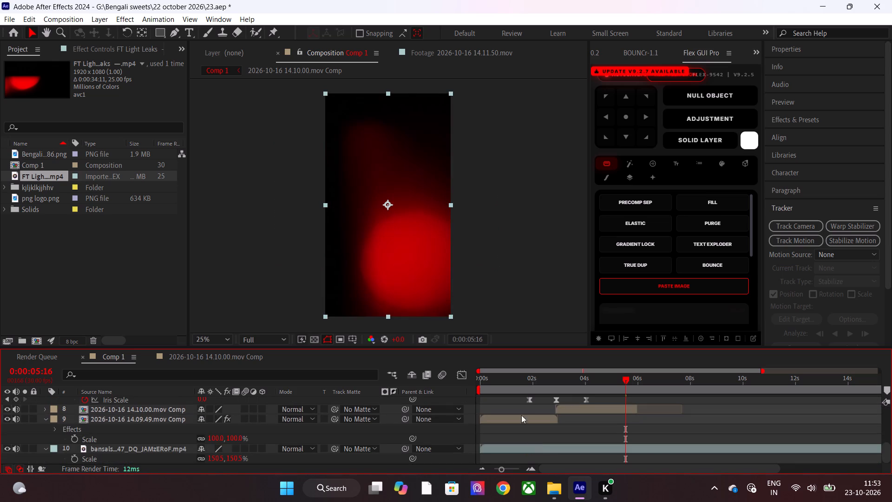
{"action": "left_click_drag", "start_coordinate": [551, 381], "coordinate": [627, 381]}
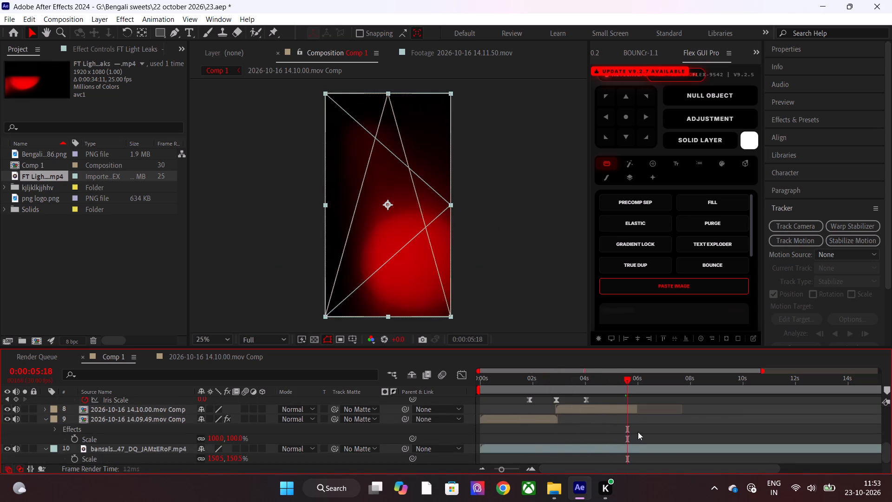
{"action": "scroll", "coordinate": [638, 432], "scroll_direction": "up", "scroll_amount": 4}
{"action": "scroll", "coordinate": [621, 421], "scroll_direction": "down", "scroll_amount": 1}
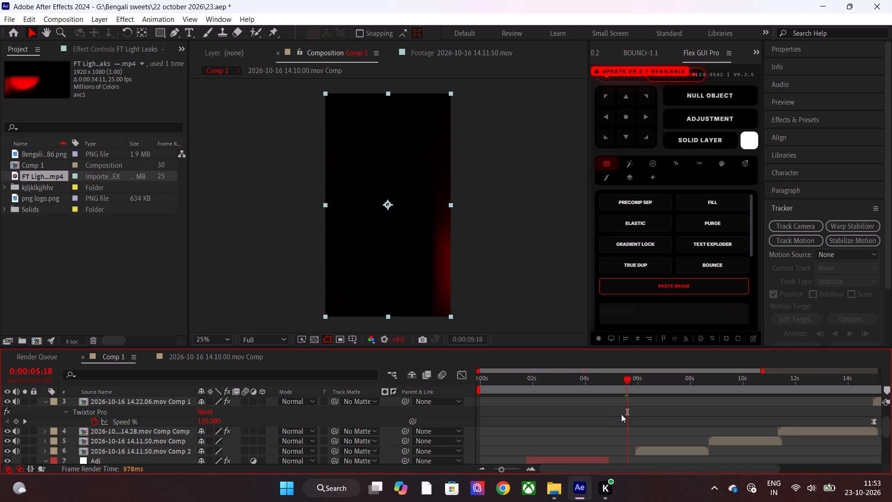
{"action": "scroll", "coordinate": [622, 416], "scroll_direction": "up", "scroll_amount": 1}
{"action": "left_click_drag", "start_coordinate": [623, 413], "coordinate": [644, 413]}
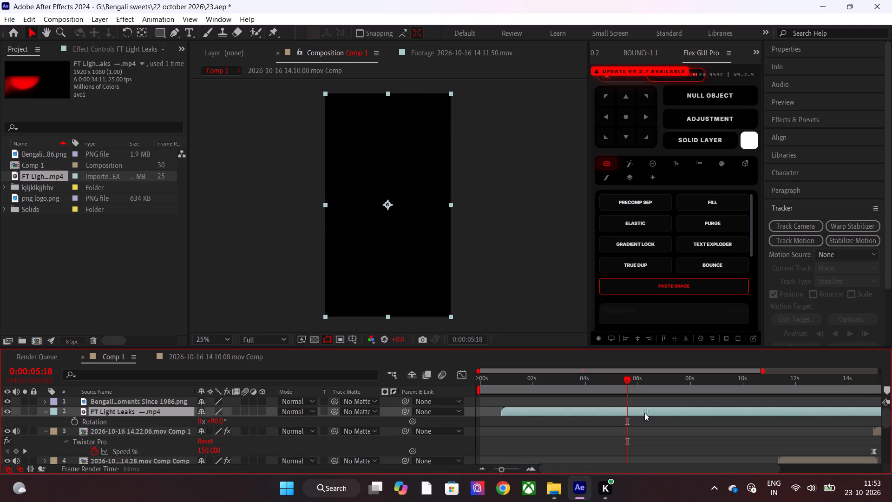
{"action": "left_click_drag", "start_coordinate": [644, 413], "coordinate": [668, 413]}
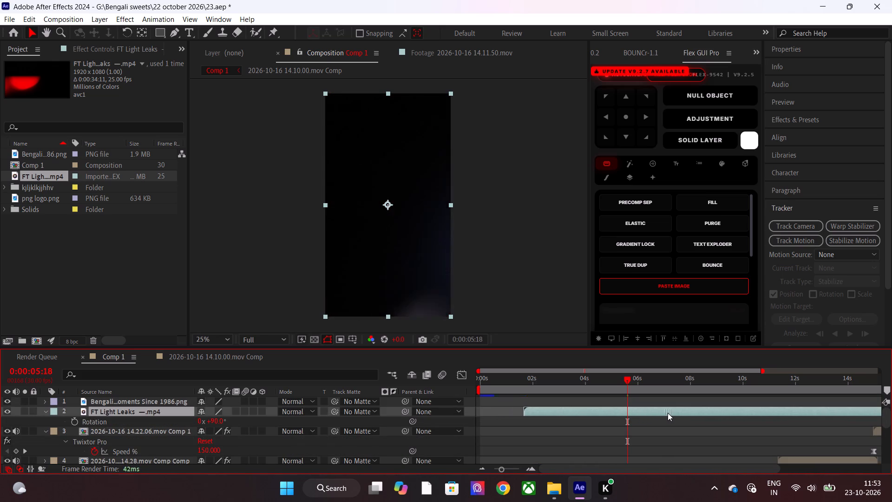
{"action": "left_click_drag", "start_coordinate": [668, 413], "coordinate": [670, 413]}
{"action": "key", "text": "alt+bracketleft"}
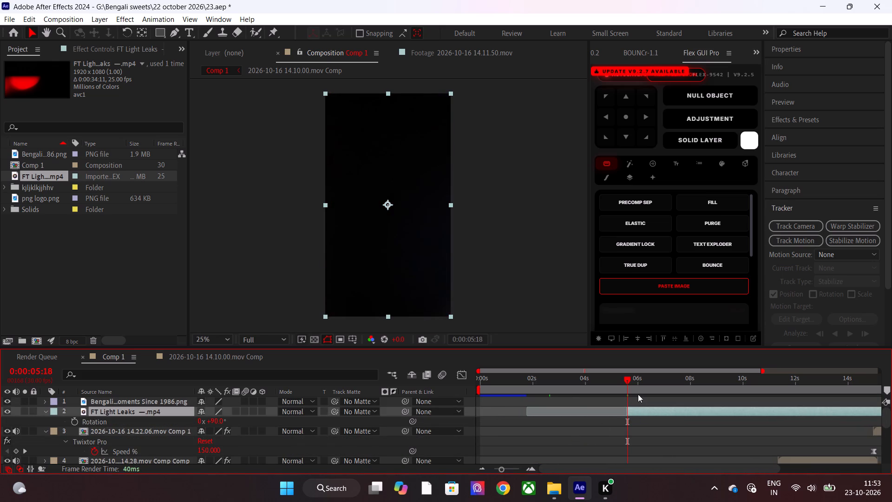
Split the light leak layer at 0:00:06:04, where the flash ends, and slide the remaining part slightly later.
{"action": "left_click_drag", "start_coordinate": [632, 384], "coordinate": [638, 384]}
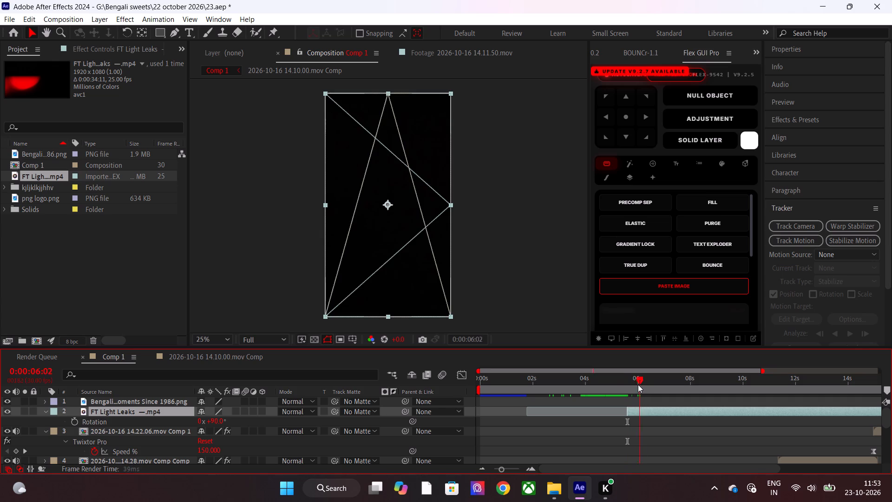
{"action": "left_click_drag", "start_coordinate": [638, 384], "coordinate": [643, 387]}
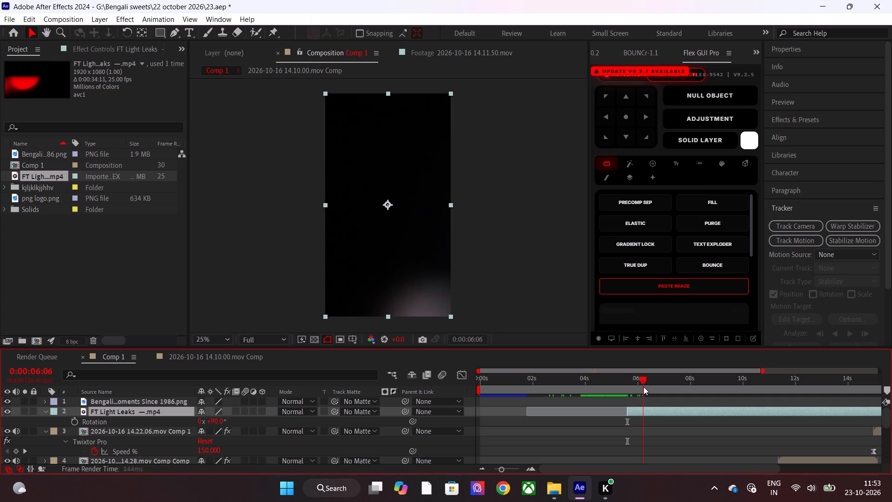
{"action": "left_click_drag", "start_coordinate": [643, 387], "coordinate": [632, 387]}
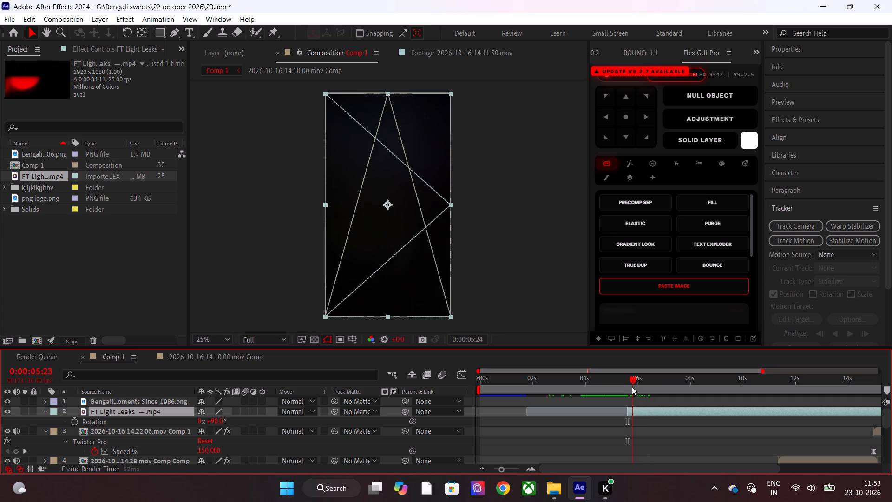
{"action": "left_click_drag", "start_coordinate": [632, 387], "coordinate": [628, 387]}
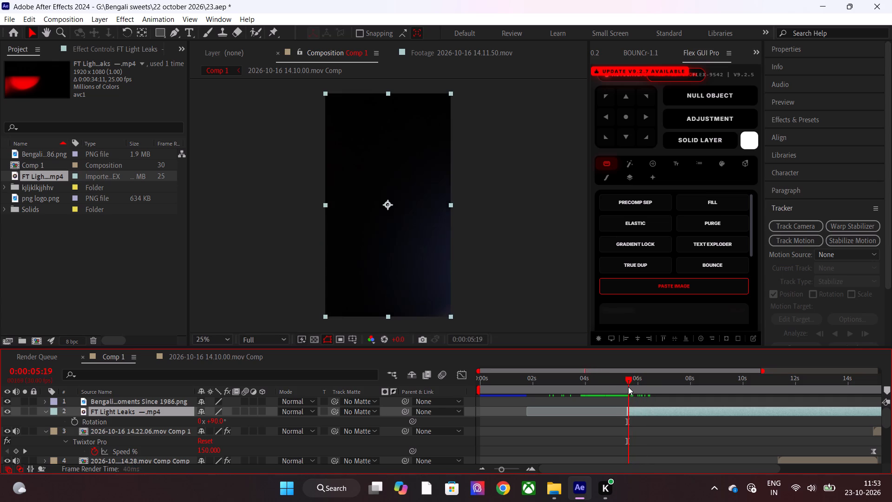
{"action": "left_click_drag", "start_coordinate": [628, 387], "coordinate": [637, 387]}
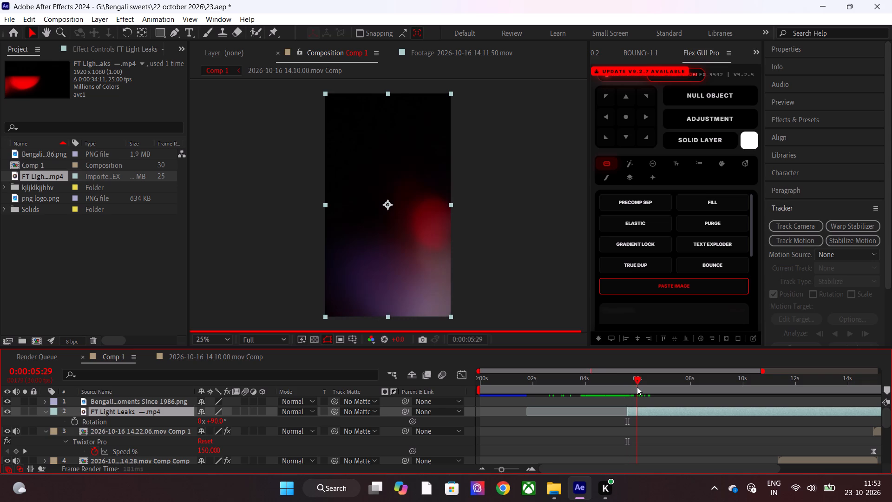
{"action": "left_click_drag", "start_coordinate": [637, 387], "coordinate": [641, 387]}
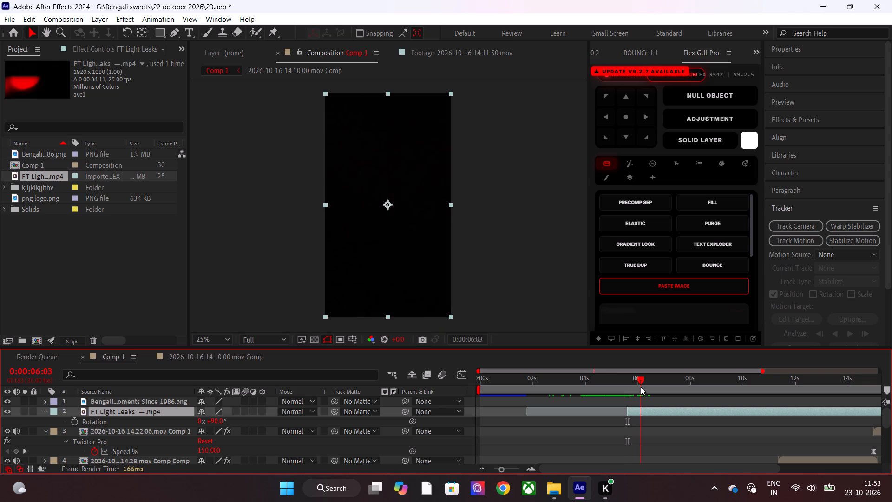
{"action": "left_click_drag", "start_coordinate": [641, 387], "coordinate": [642, 387]}
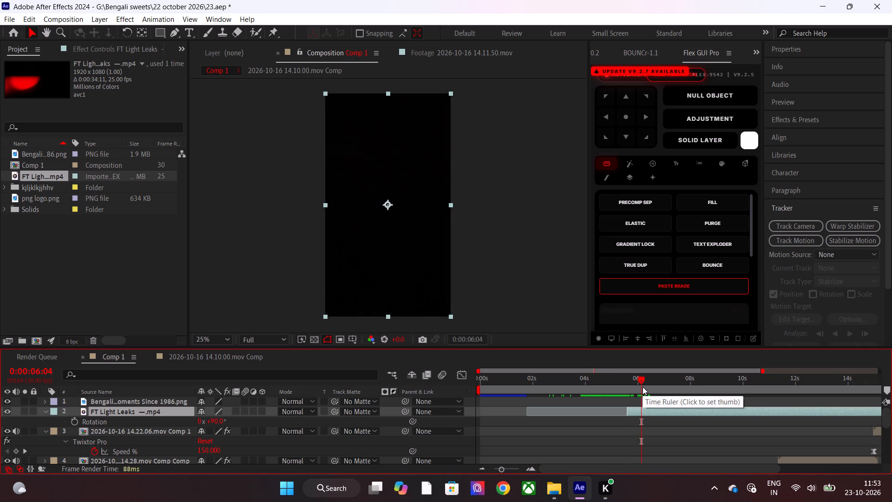
{"action": "key", "text": "ctrl+shift+d"}
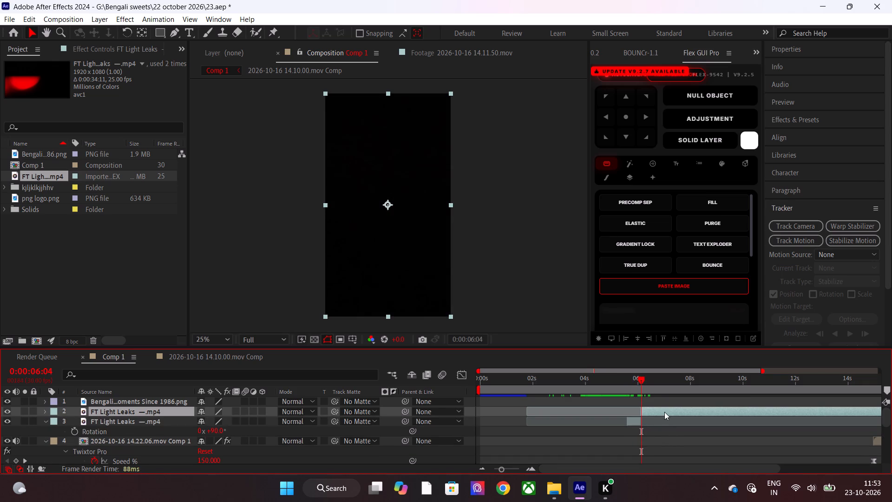
{"action": "left_click_drag", "start_coordinate": [664, 412], "coordinate": [676, 412]}
Move the short light leak segment down the layer stack to directly above 2026-10-16 14.11.50.mov Comp 2.
{"action": "scroll", "coordinate": [598, 424], "scroll_direction": "down", "scroll_amount": 2}
{"action": "scroll", "coordinate": [597, 424], "scroll_direction": "up", "scroll_amount": 2}
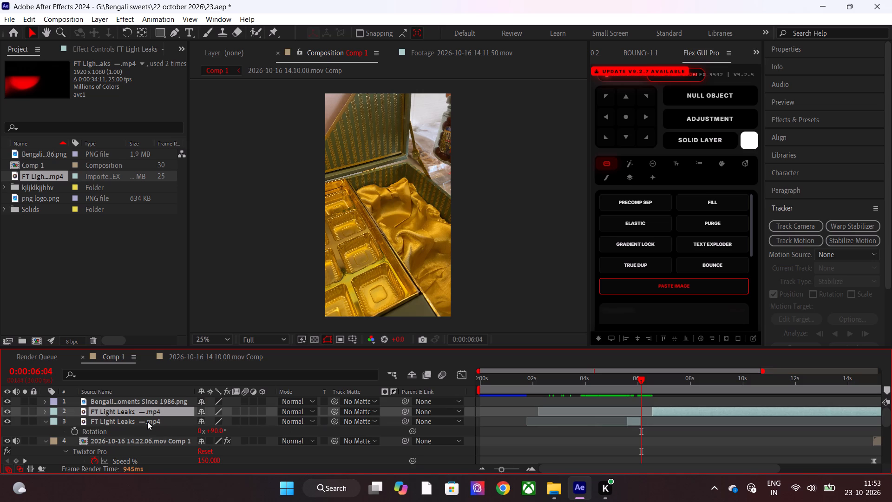
{"action": "left_click", "coordinate": [146, 422]}
{"action": "left_click_drag", "start_coordinate": [142, 422], "coordinate": [155, 383]}
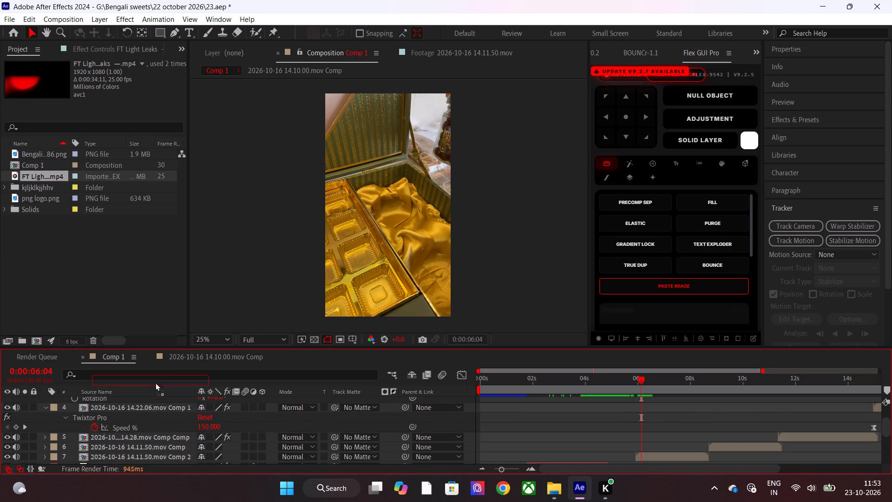
{"action": "left_click_drag", "start_coordinate": [155, 383], "coordinate": [152, 441]}
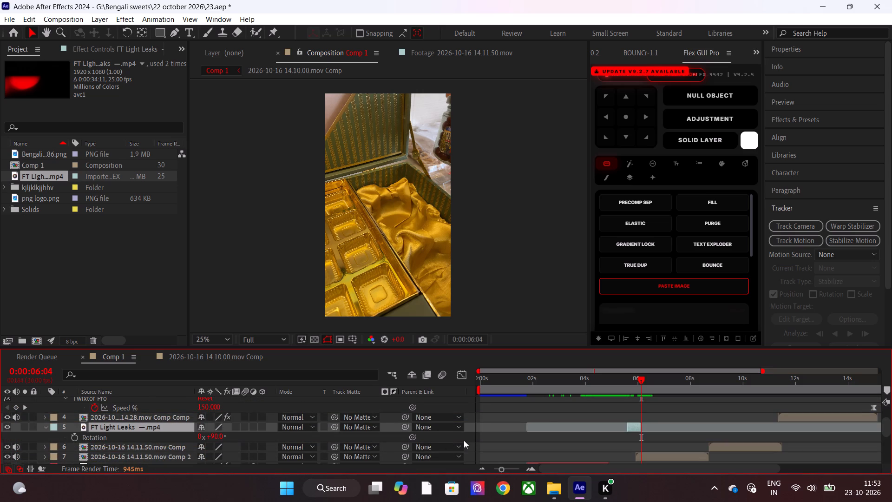
{"action": "scroll", "coordinate": [464, 440], "scroll_direction": "down", "scroll_amount": 1}
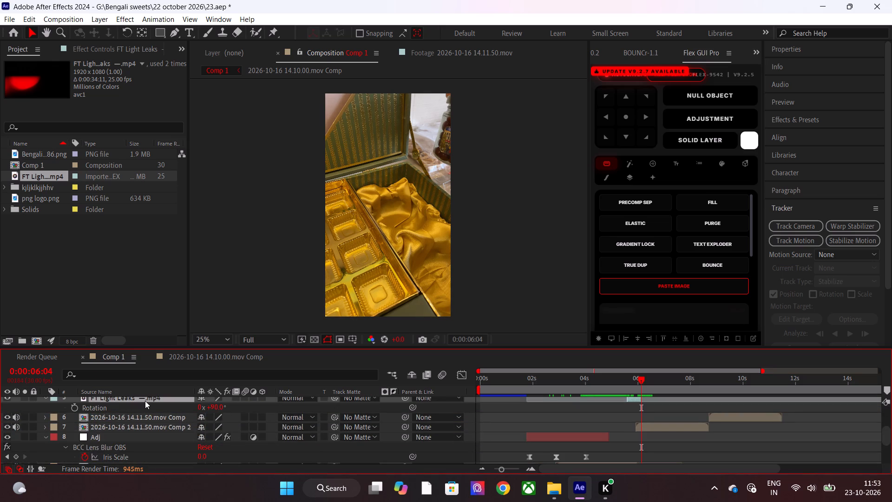
{"action": "left_click_drag", "start_coordinate": [145, 401], "coordinate": [141, 425]}
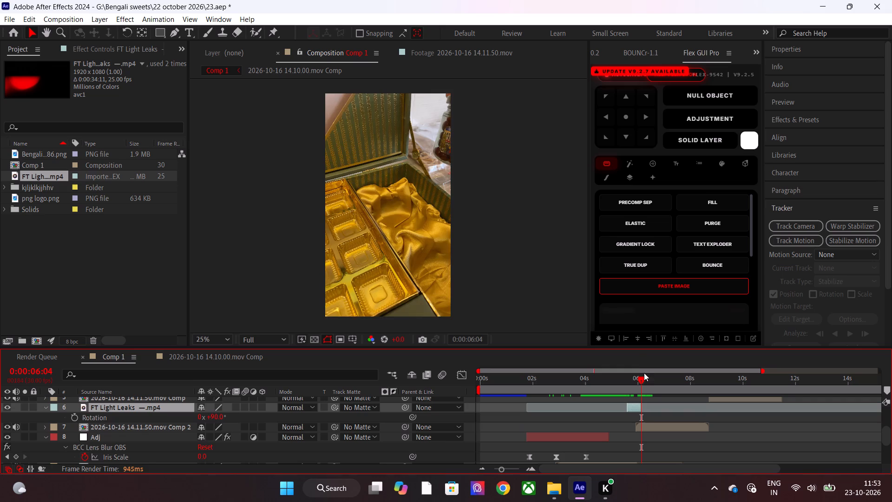
Set the short light leak segment's blending mode to Screen and scrub across the cut to check it.
{"action": "left_click_drag", "start_coordinate": [642, 376], "coordinate": [636, 389]}
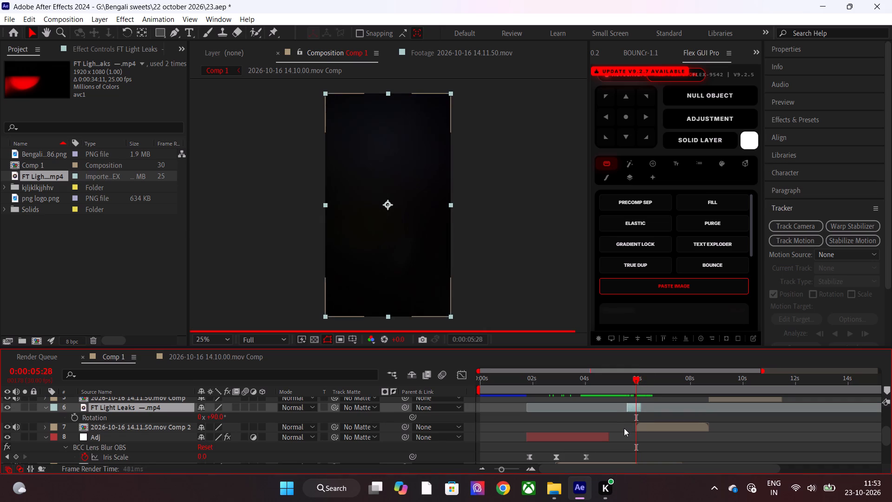
{"action": "left_click", "coordinate": [624, 428]}
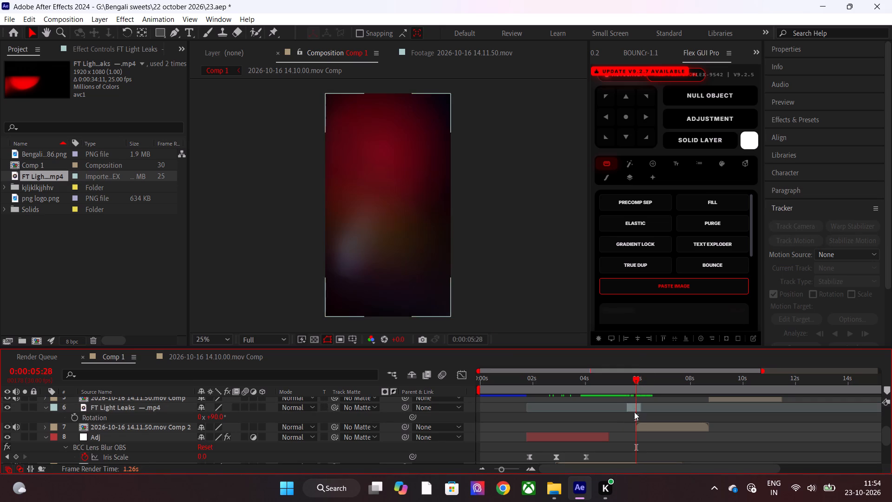
{"action": "left_click", "coordinate": [635, 409]}
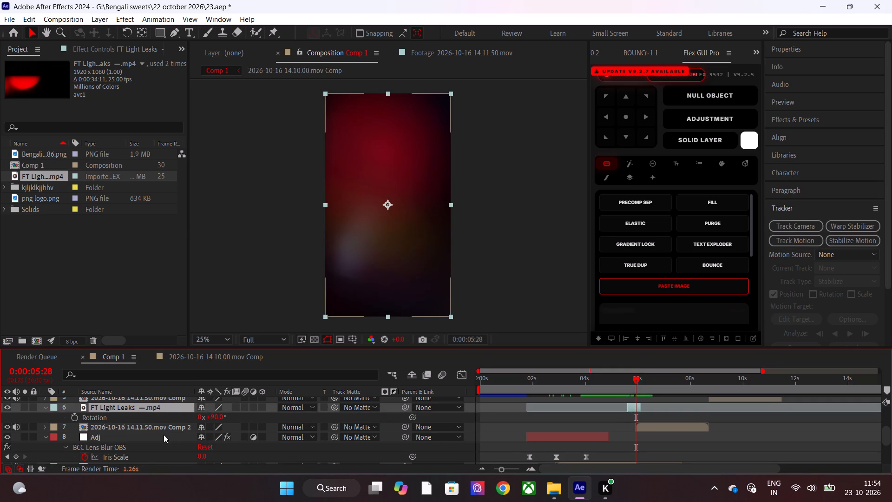
{"action": "left_click", "coordinate": [295, 403]}
{"action": "left_click", "coordinate": [328, 188]}
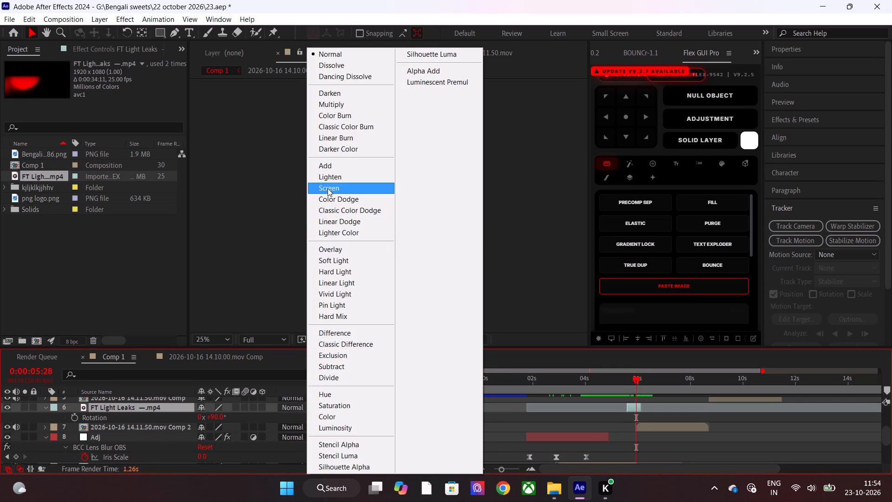
{"action": "left_click_drag", "start_coordinate": [639, 381], "coordinate": [630, 385]}
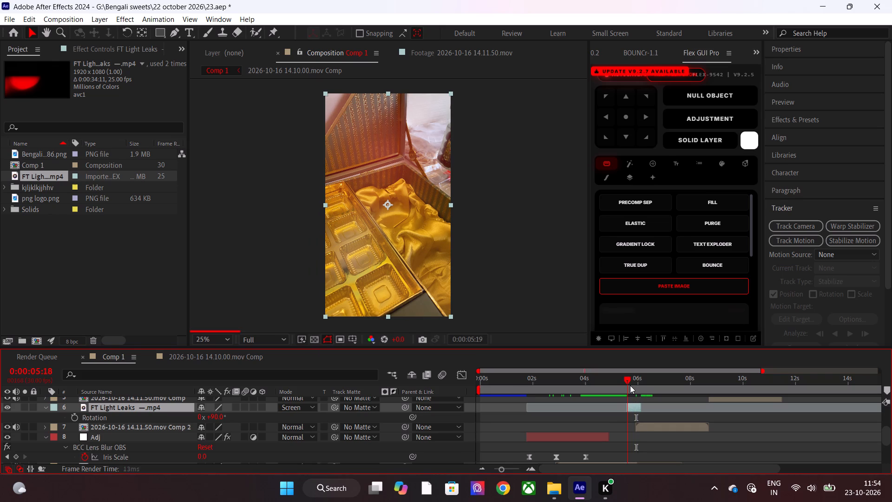
Play and scrub across the cut near 6 s to check the light leak transition.
{"action": "left_click_drag", "start_coordinate": [630, 385], "coordinate": [643, 385]}
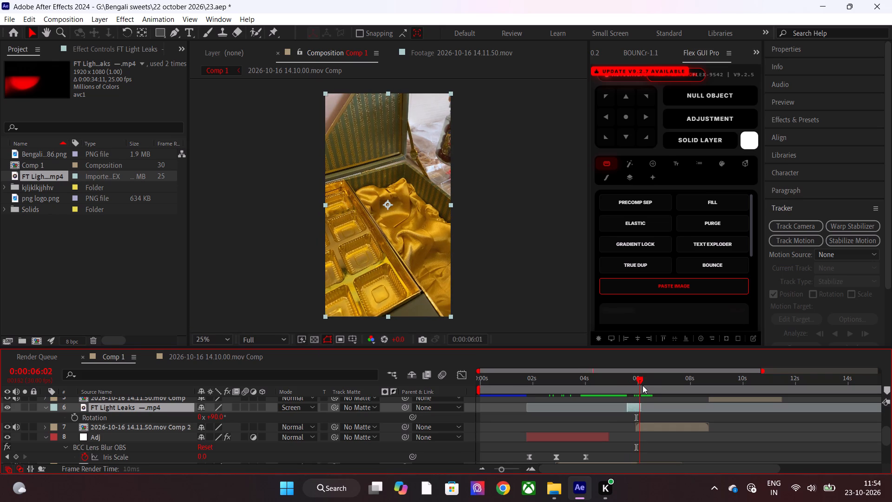
{"action": "left_click_drag", "start_coordinate": [643, 385], "coordinate": [642, 394]}
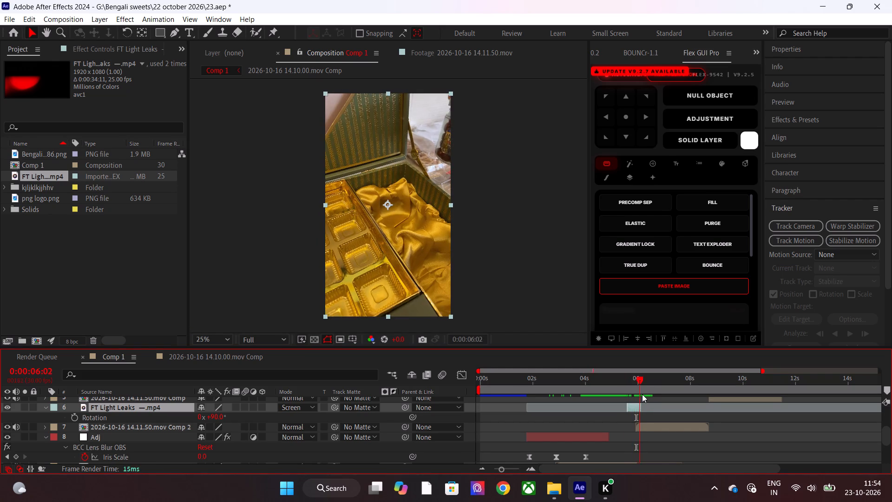
{"action": "left_click_drag", "start_coordinate": [642, 394], "coordinate": [625, 401]}
{"action": "key", "text": "space"}
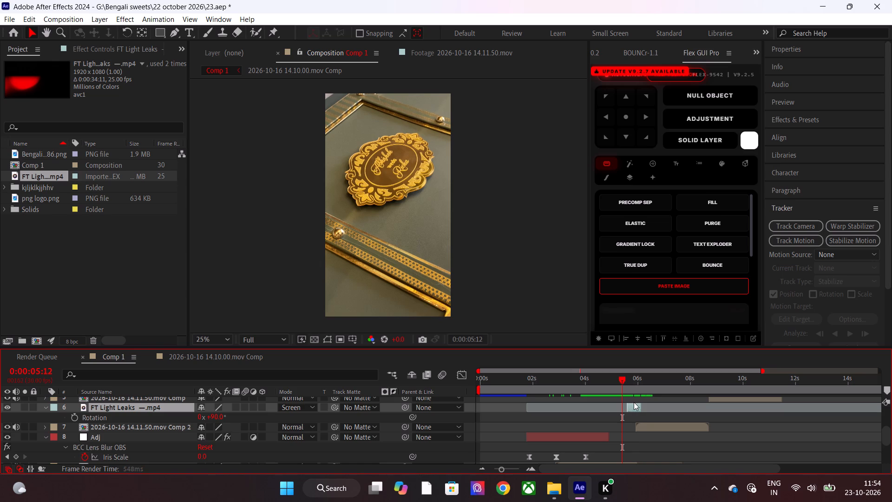
{"action": "left_click", "coordinate": [618, 380]}
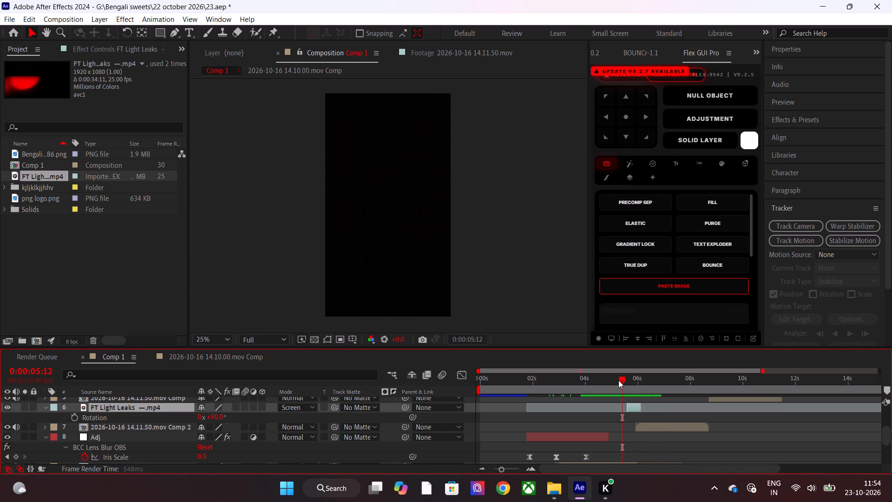
{"action": "key", "text": "space"}
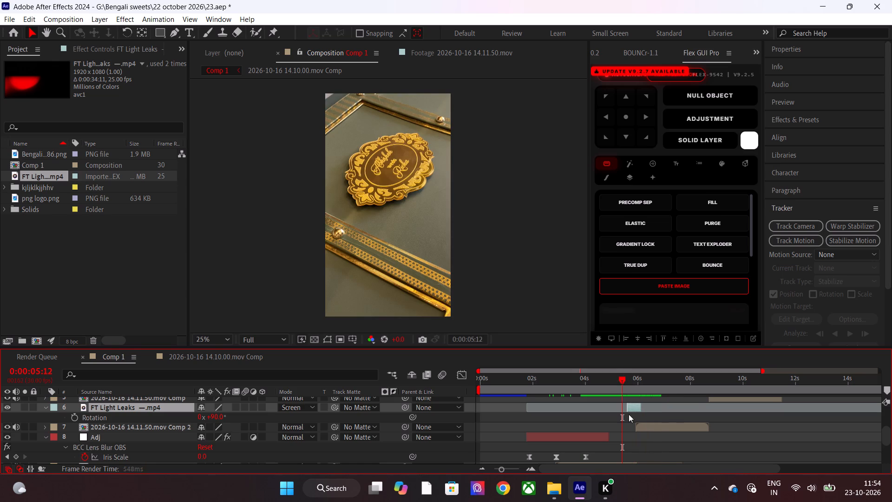
{"action": "left_click_drag", "start_coordinate": [626, 390], "coordinate": [634, 390]}
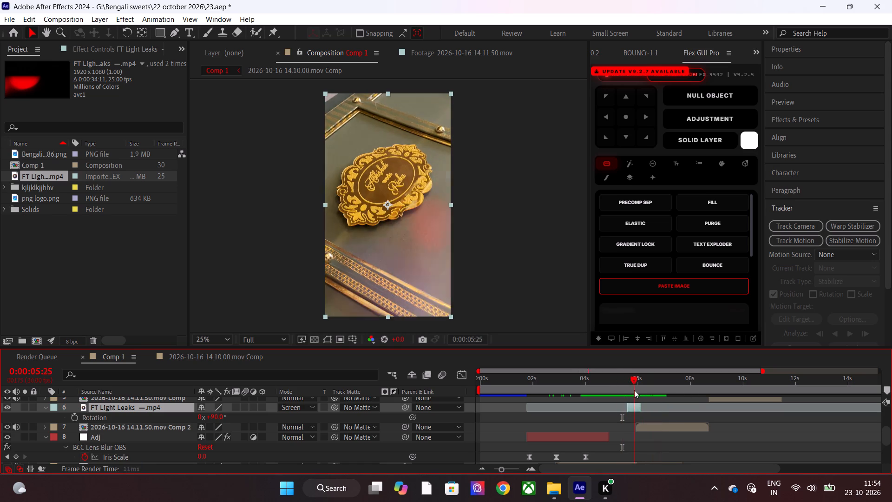
{"action": "left_click_drag", "start_coordinate": [634, 390], "coordinate": [641, 390]}
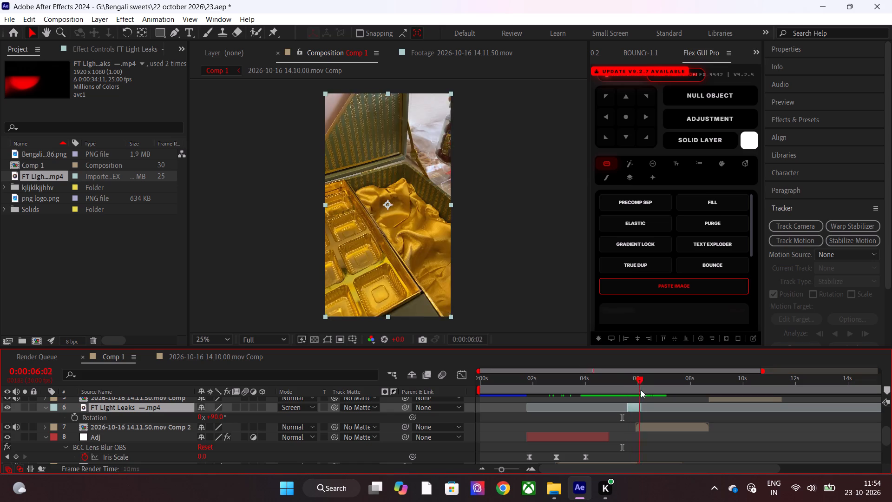
{"action": "left_click_drag", "start_coordinate": [641, 390], "coordinate": [634, 390]}
Slide the remaining upper light leak layer earlier so its visible part begins just before 6 s.
{"action": "scroll", "coordinate": [658, 424], "scroll_direction": "up", "scroll_amount": 2}
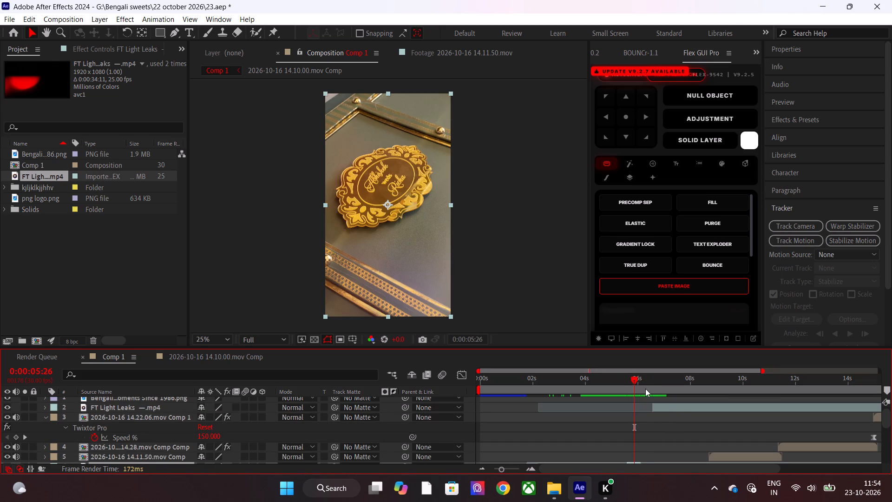
{"action": "left_click", "coordinate": [645, 389]}
{"action": "left_click_drag", "start_coordinate": [672, 404], "coordinate": [665, 404]}
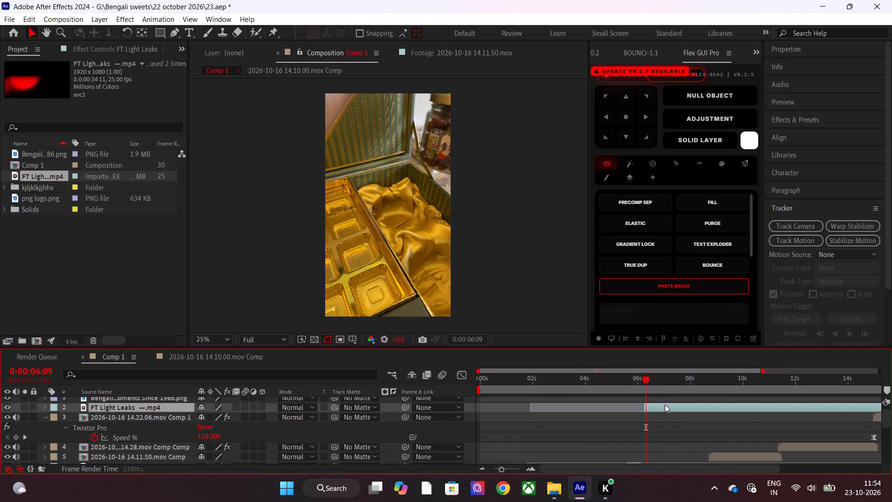
{"action": "left_click_drag", "start_coordinate": [665, 404], "coordinate": [654, 404]}
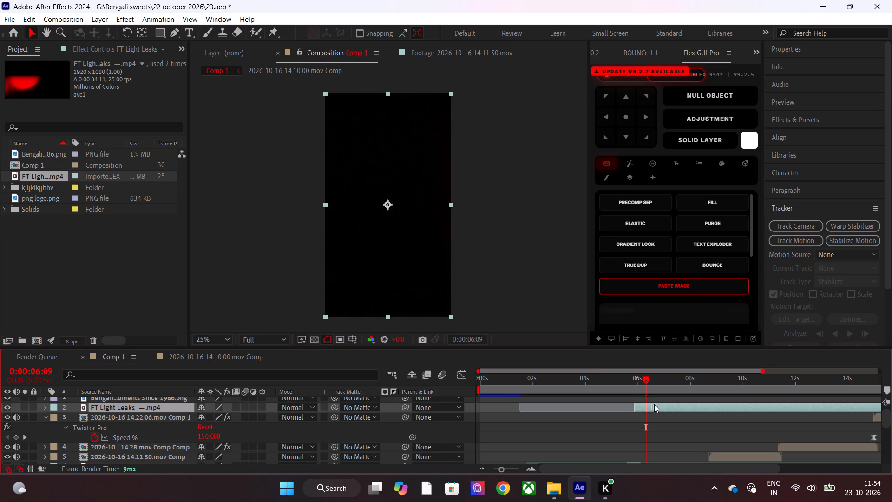
{"action": "left_click_drag", "start_coordinate": [654, 404], "coordinate": [656, 404]}
Set the composition preview resolution to Third.
{"action": "left_click", "coordinate": [266, 337]}
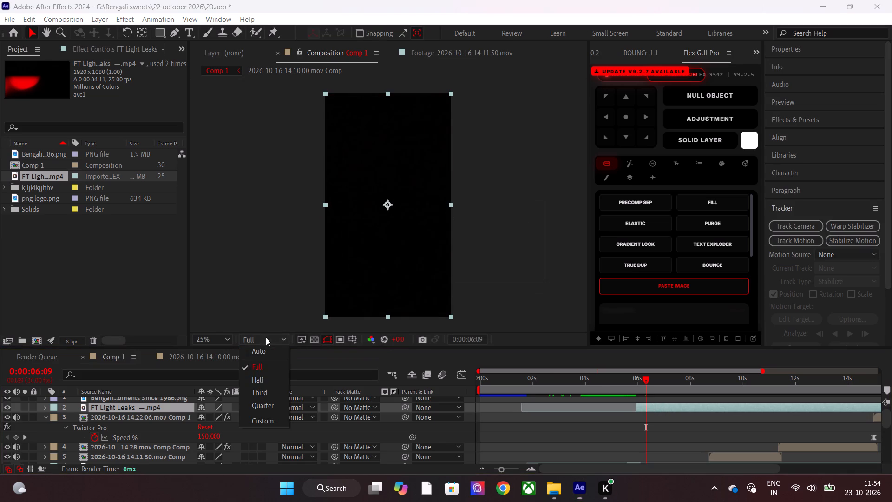
{"action": "left_click", "coordinate": [266, 388]}
Slide the upper light leak layer further earlier to find another flash, and trim its in point to 0:00:06:09.
{"action": "left_click_drag", "start_coordinate": [668, 410], "coordinate": [663, 410]}
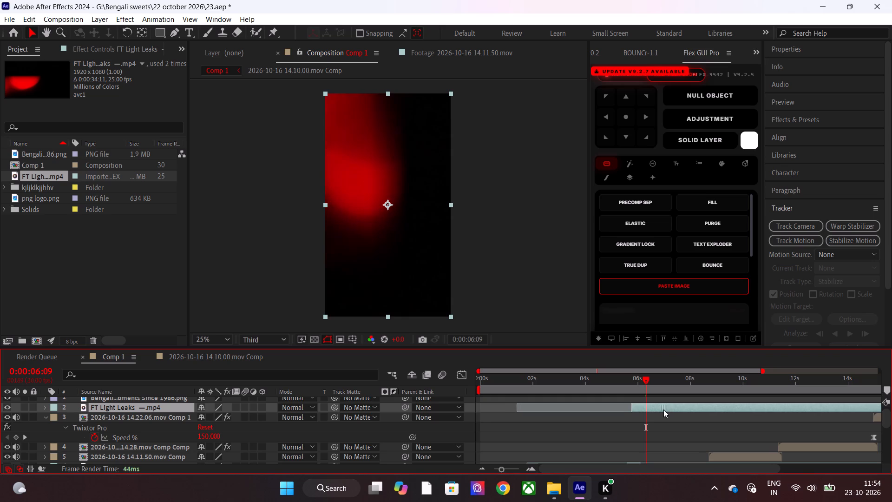
{"action": "left_click_drag", "start_coordinate": [663, 410], "coordinate": [646, 410]}
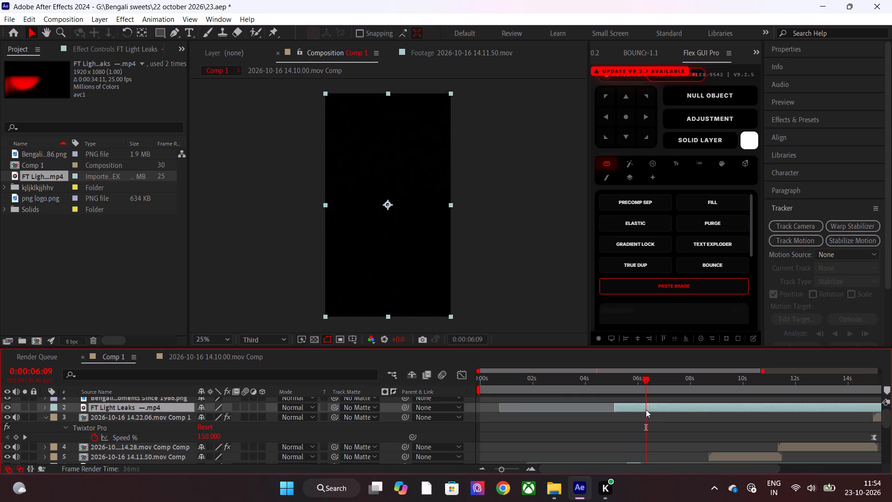
{"action": "left_click_drag", "start_coordinate": [646, 410], "coordinate": [643, 410]}
{"action": "left_click_drag", "start_coordinate": [643, 410], "coordinate": [649, 410]}
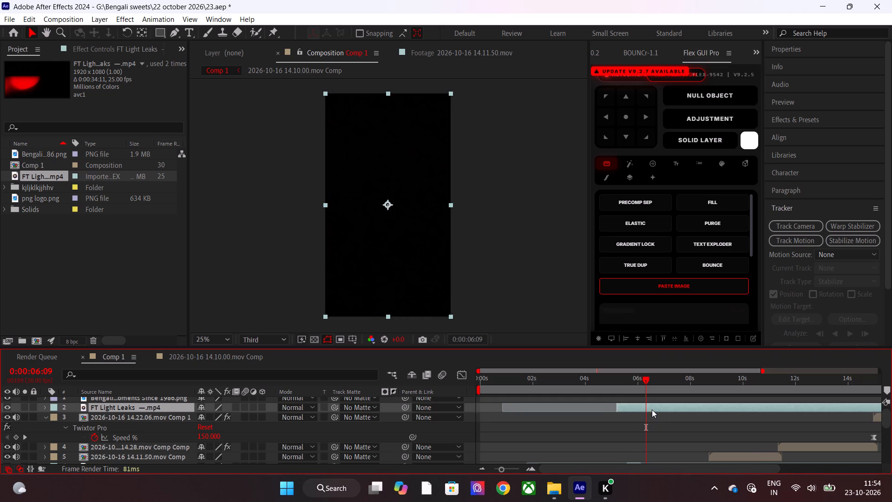
{"action": "key", "text": "alt+bracketleft"}
Split the upper light leak layer at 0:00:06:28, where the flash ends.
{"action": "left_click_drag", "start_coordinate": [645, 380], "coordinate": [656, 380]}
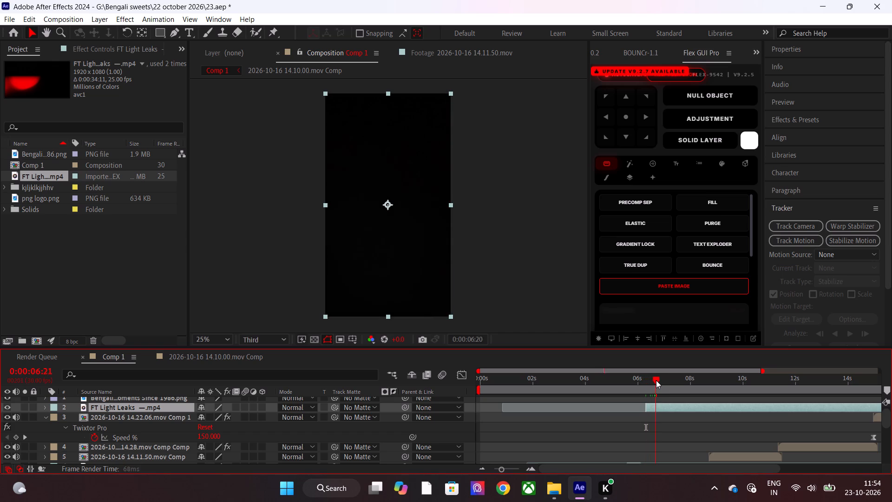
{"action": "left_click_drag", "start_coordinate": [656, 380], "coordinate": [662, 380]}
{"action": "key", "text": "ctrl+shift+d"}
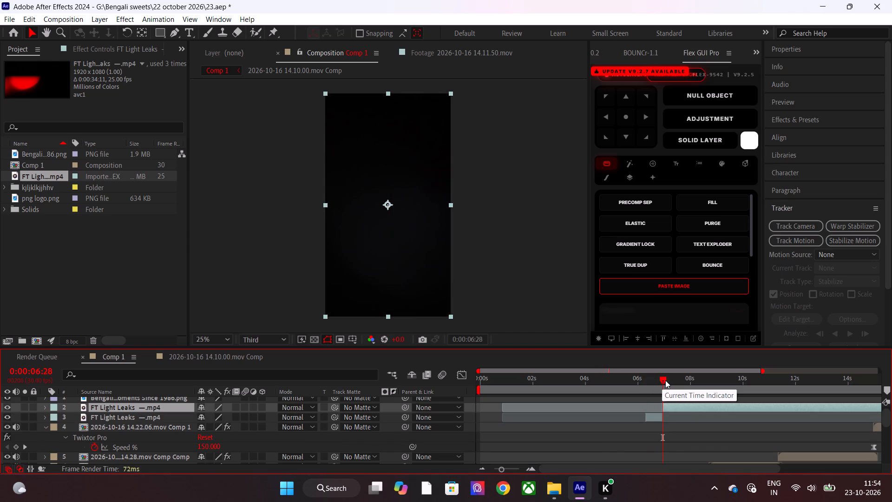
Slide the new short light leak segment later to start at about 7.5 s, and slide the remaining part later too.
{"action": "scroll", "coordinate": [613, 421], "scroll_direction": "down", "scroll_amount": 1}
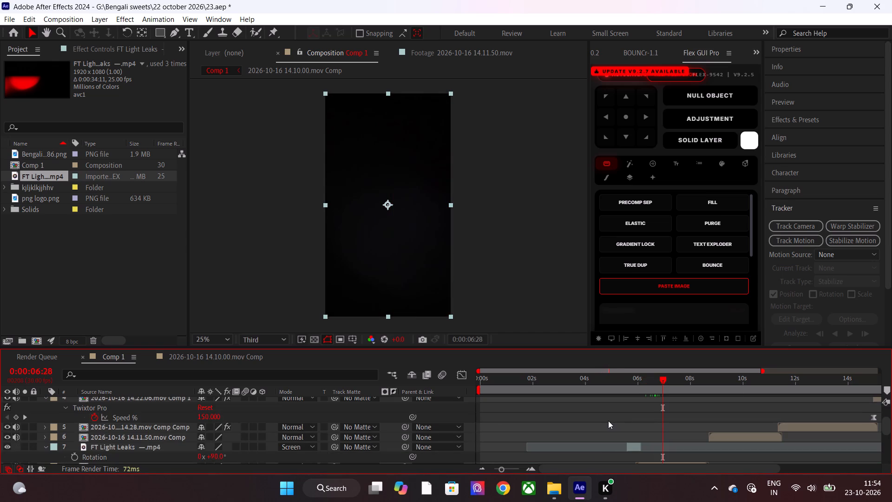
{"action": "scroll", "coordinate": [608, 421], "scroll_direction": "up", "scroll_amount": 2}
{"action": "left_click_drag", "start_coordinate": [655, 419], "coordinate": [695, 422]}
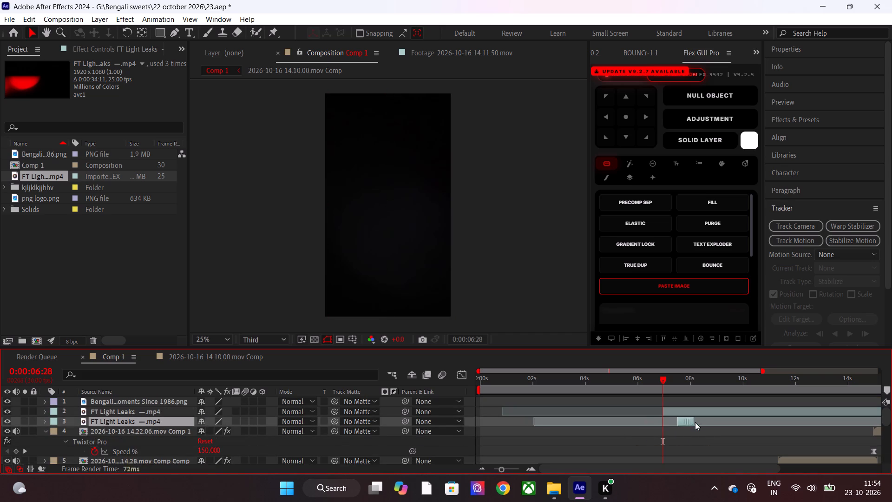
{"action": "left_click_drag", "start_coordinate": [695, 422], "coordinate": [688, 425]}
{"action": "left_click_drag", "start_coordinate": [695, 410], "coordinate": [740, 414]}
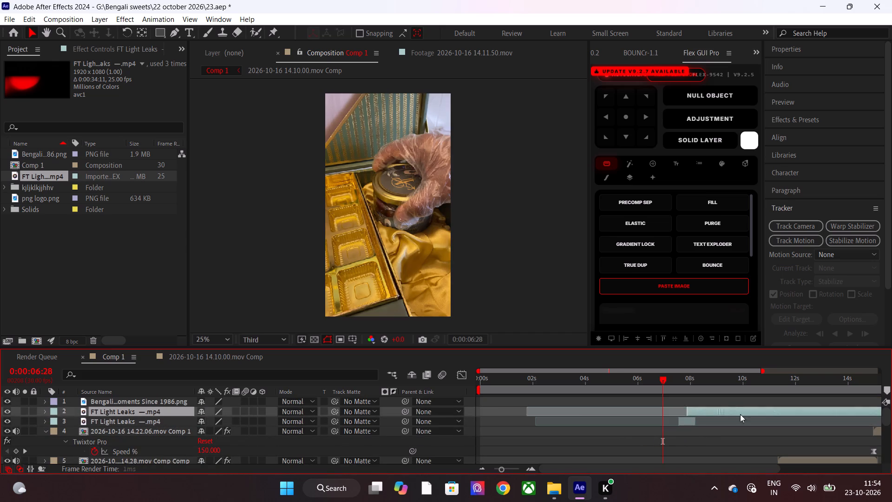
{"action": "left_click_drag", "start_coordinate": [740, 414], "coordinate": [772, 414]}
Move the new short light leak segment down the layer stack to directly above 2026-10-16 14.11.50.mov Comp.
{"action": "left_click", "coordinate": [116, 420]}
{"action": "scroll", "coordinate": [133, 420], "scroll_direction": "down", "scroll_amount": 1}
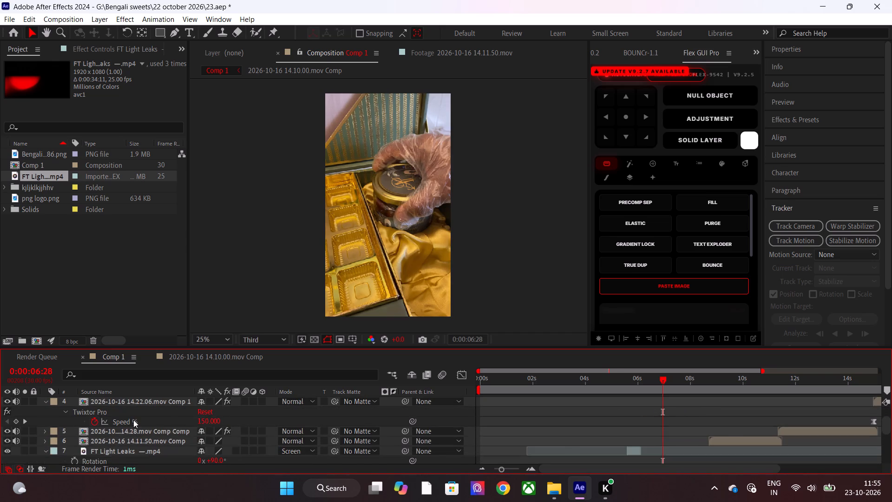
{"action": "scroll", "coordinate": [133, 420], "scroll_direction": "up", "scroll_amount": 1}
{"action": "left_click_drag", "start_coordinate": [129, 421], "coordinate": [140, 456]}
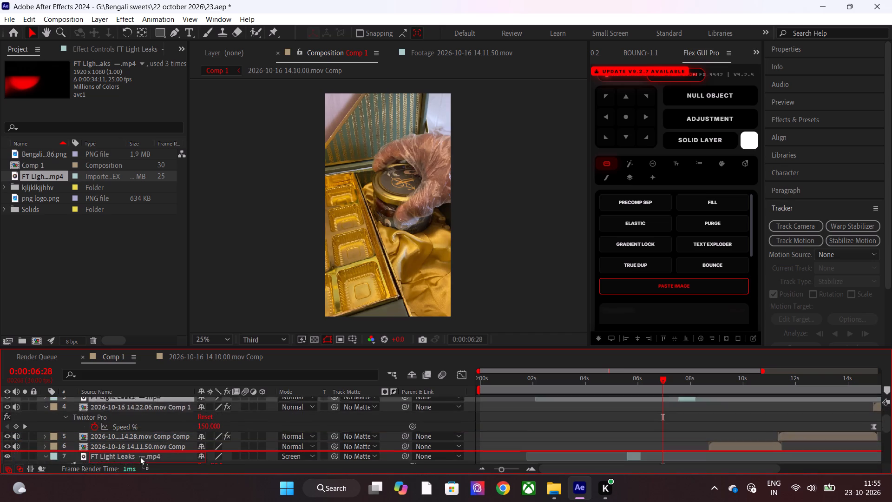
{"action": "left_click_drag", "start_coordinate": [140, 456], "coordinate": [137, 428]}
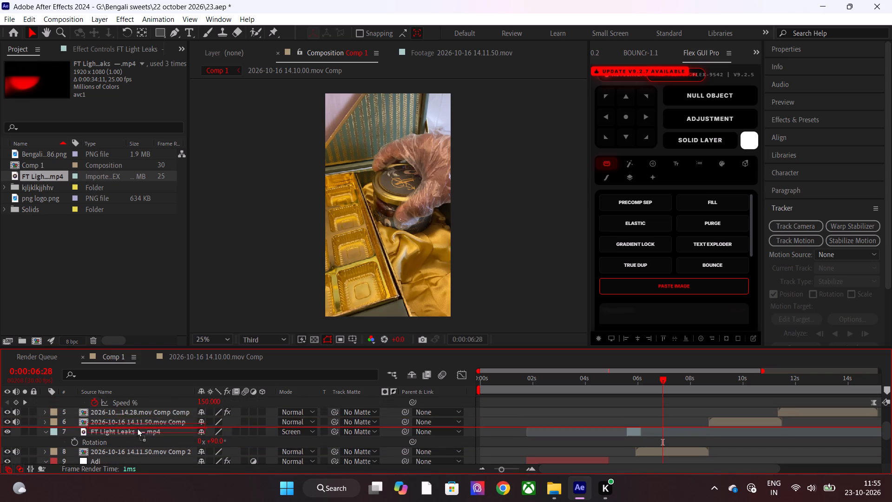
{"action": "left_click_drag", "start_coordinate": [137, 428], "coordinate": [161, 419]}
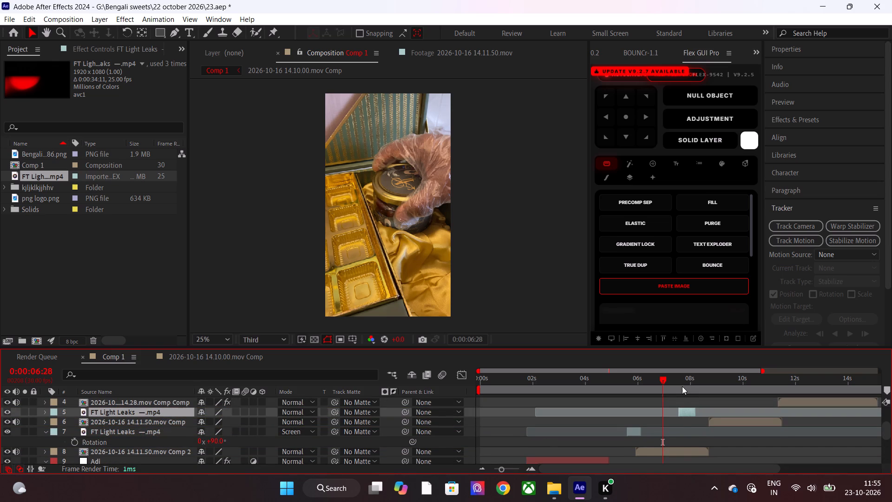
Slide the new light leak segment later to straddle the cut near 8.7 s, and check the frame at 0:00:08:19.
{"action": "left_click", "coordinate": [682, 386]}
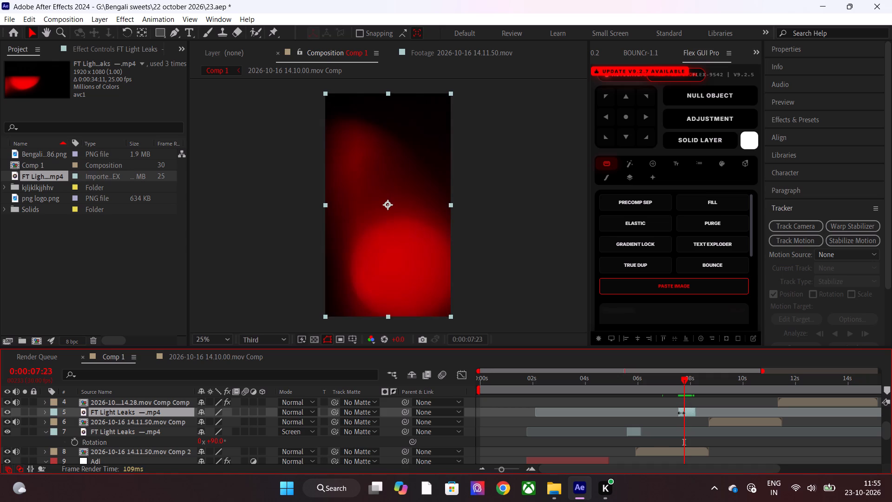
{"action": "left_click_drag", "start_coordinate": [688, 413], "coordinate": [709, 413]}
{"action": "left_click", "coordinate": [706, 379]}
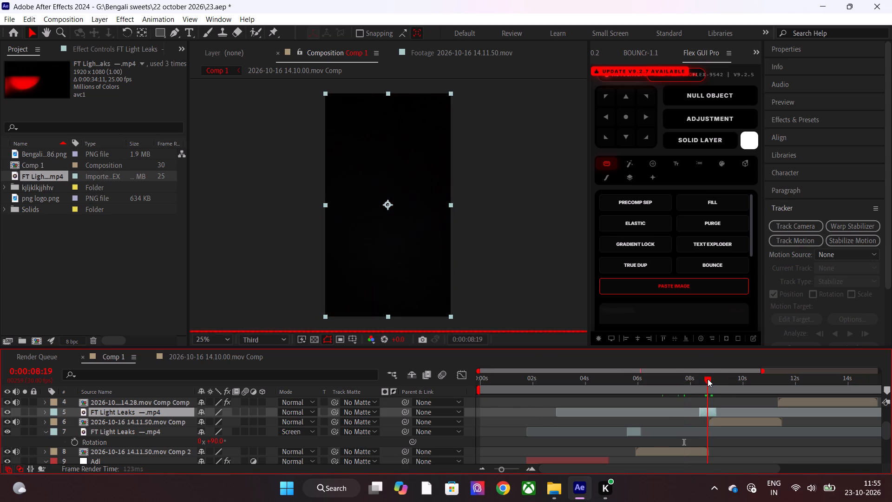
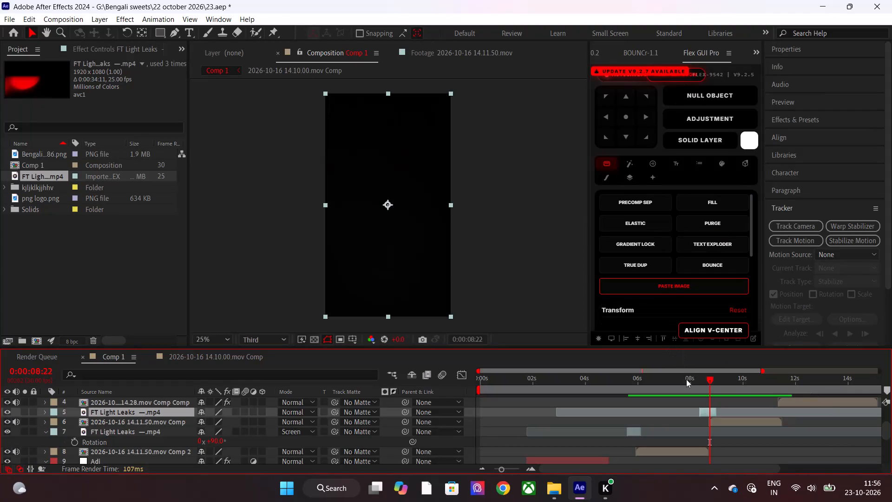
Set the blending mode of the short light leak segment over the cut near 8.7 s to Screen.
{"action": "left_click_drag", "start_coordinate": [696, 385], "coordinate": [701, 385]}
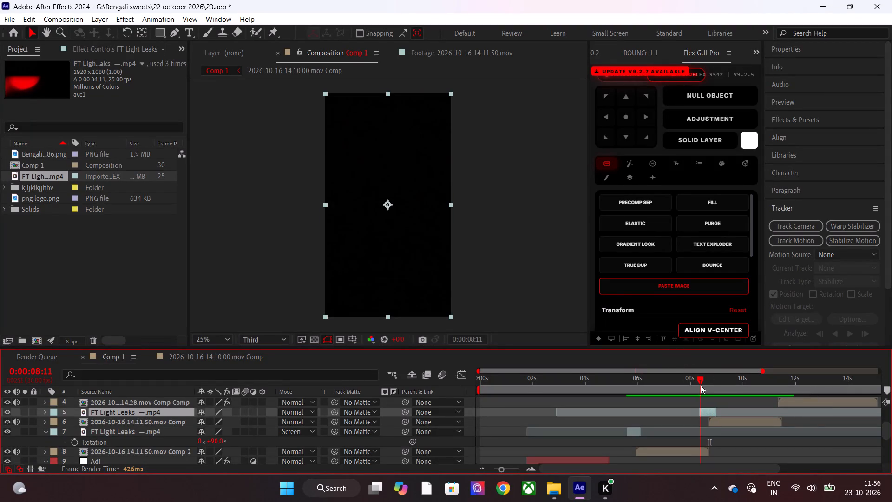
{"action": "left_click_drag", "start_coordinate": [701, 385], "coordinate": [701, 385]}
{"action": "left_click_drag", "start_coordinate": [701, 385], "coordinate": [711, 385]}
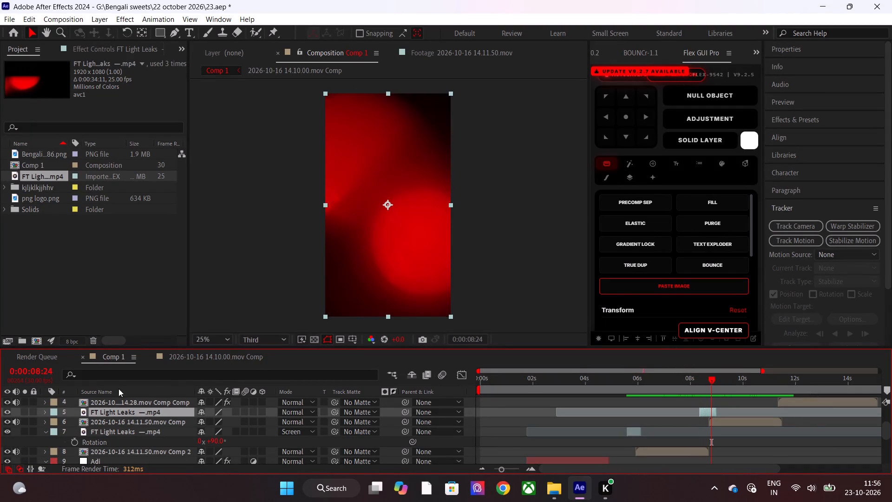
{"action": "left_click", "coordinate": [308, 408]}
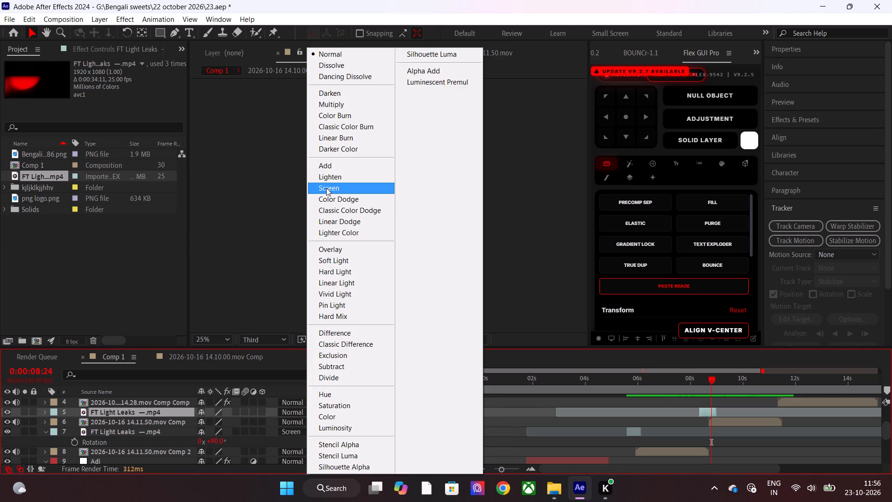
{"action": "left_click", "coordinate": [326, 188]}
Preview the light leak transition over the cut near 8.7 s, playing back from 0:00:07:17 and again from 0:00:07:29.
{"action": "left_click_drag", "start_coordinate": [703, 384], "coordinate": [702, 386]}
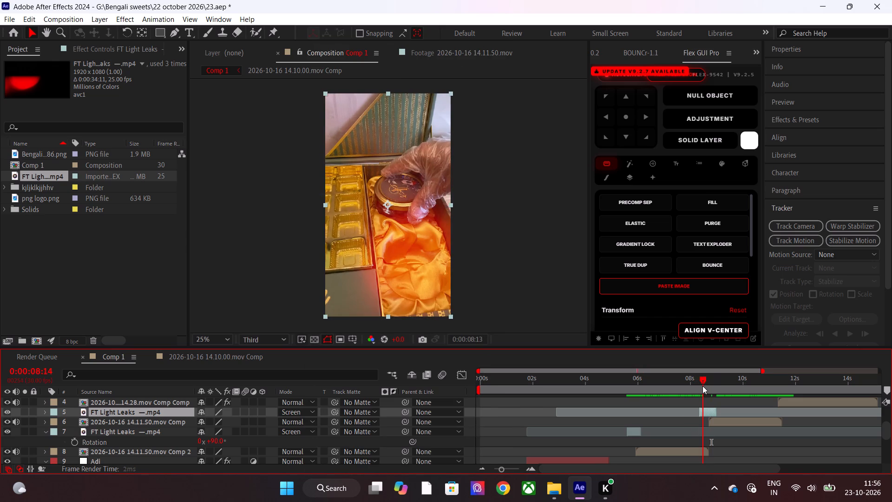
{"action": "left_click_drag", "start_coordinate": [702, 386], "coordinate": [712, 392]}
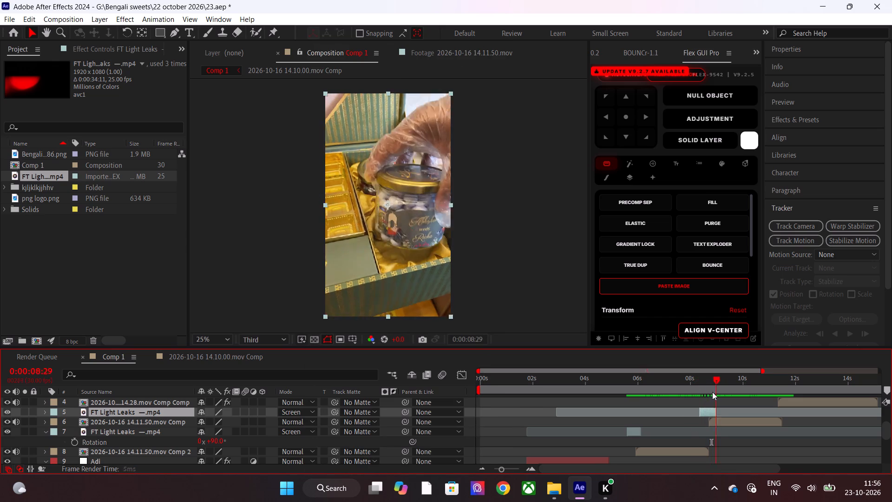
{"action": "left_click_drag", "start_coordinate": [712, 392], "coordinate": [679, 396]}
{"action": "key", "text": "space"}
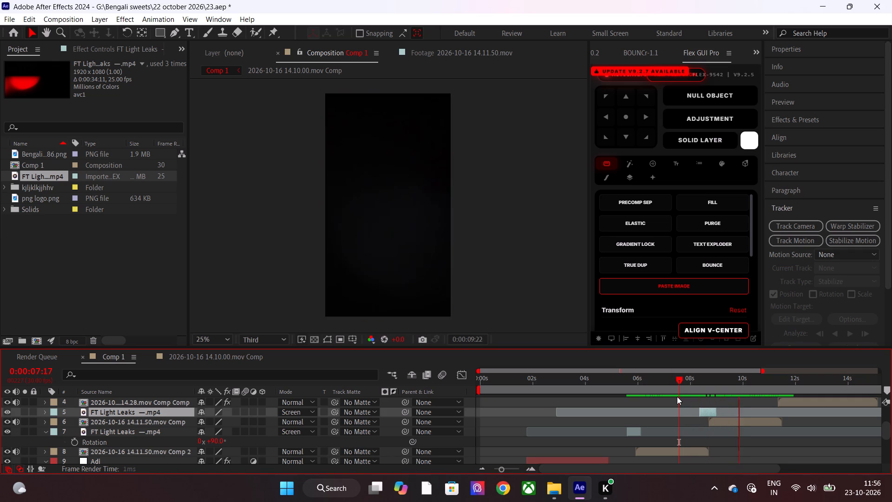
{"action": "left_click", "coordinate": [677, 396]}
{"action": "key", "text": "space"}
{"action": "left_click", "coordinate": [690, 390]}
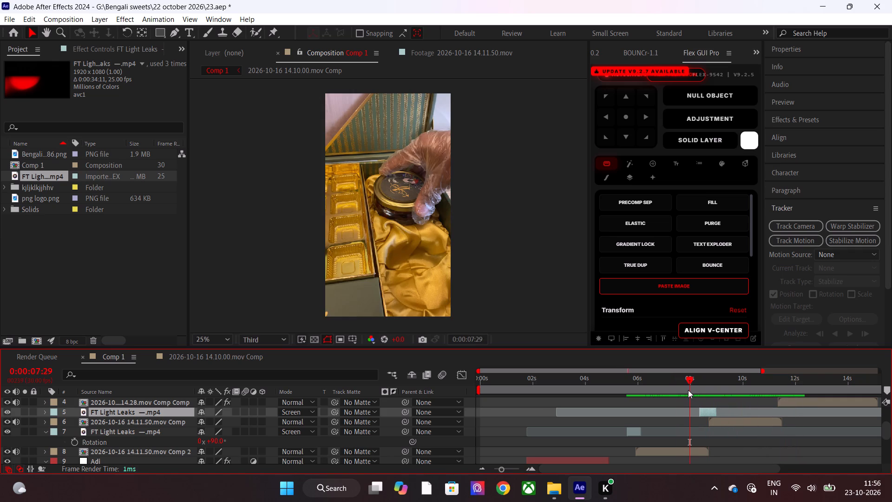
{"action": "key", "text": "space"}
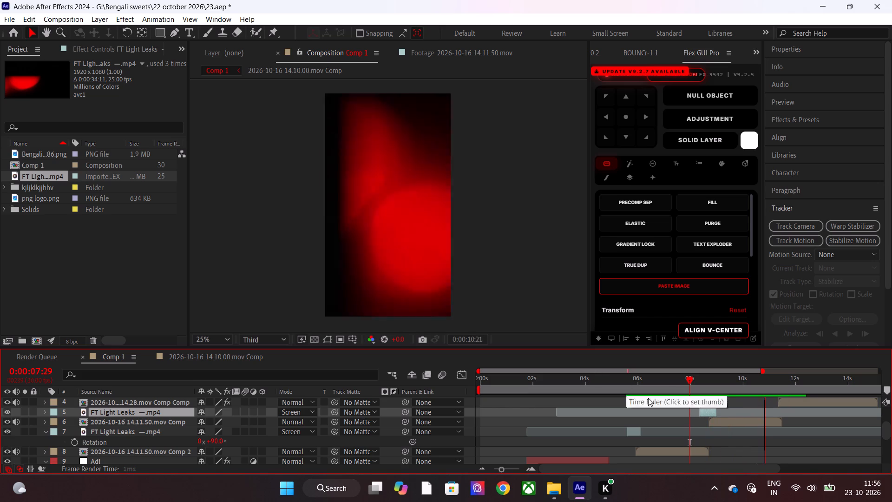
Examine the frames around the cut near 8.7 s to check how the light leak lines up with the clip change.
{"action": "left_click_drag", "start_coordinate": [658, 377], "coordinate": [632, 388]}
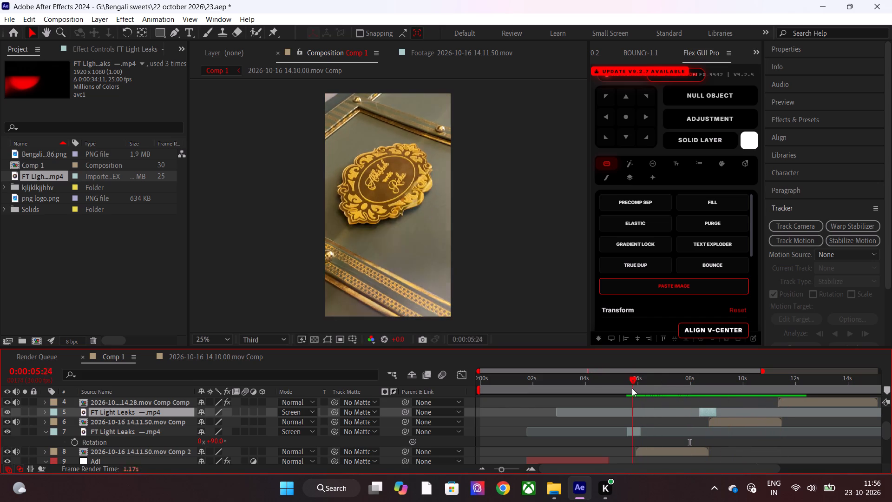
{"action": "left_click_drag", "start_coordinate": [632, 388], "coordinate": [700, 416]}
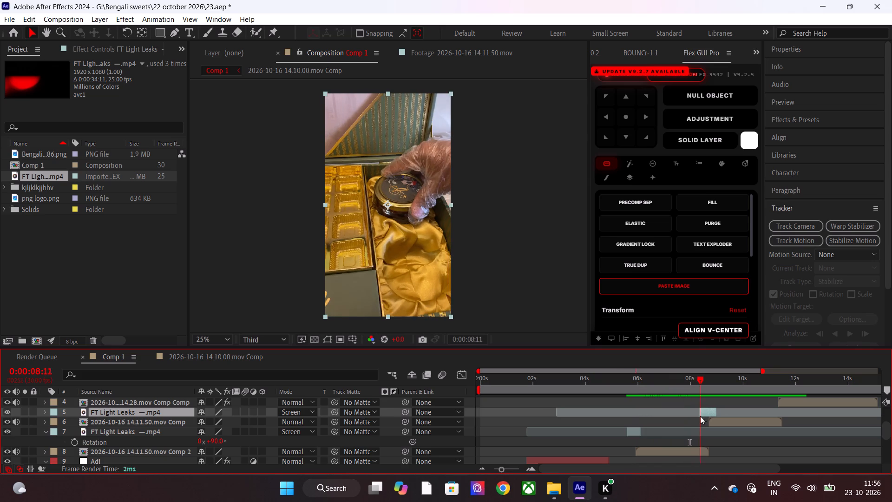
{"action": "left_click_drag", "start_coordinate": [700, 416], "coordinate": [706, 416]}
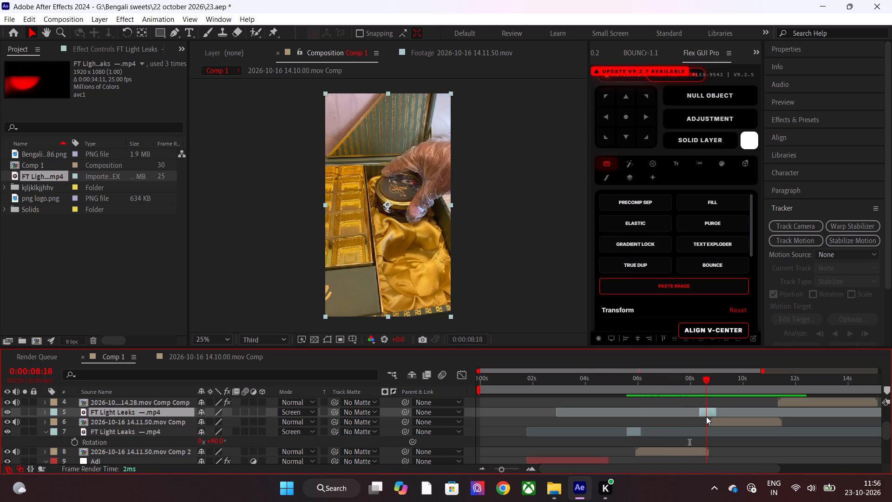
{"action": "left_click_drag", "start_coordinate": [706, 416], "coordinate": [705, 416]}
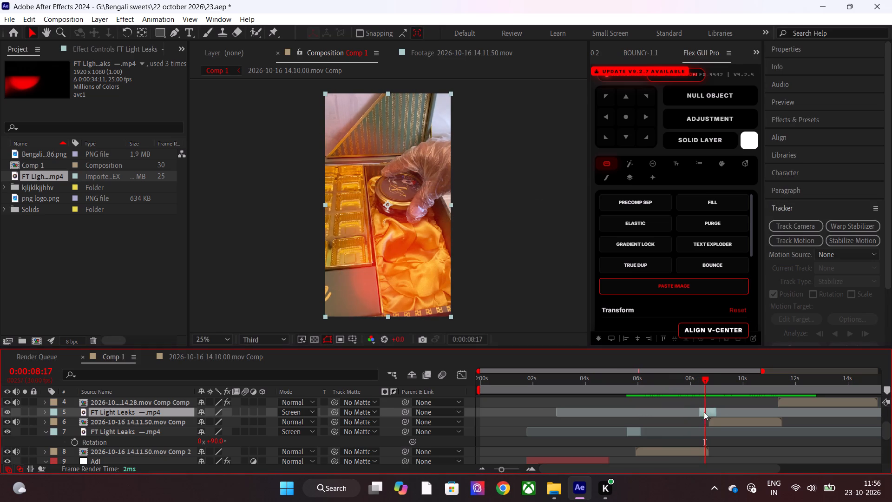
{"action": "left_click_drag", "start_coordinate": [690, 384], "coordinate": [706, 384]}
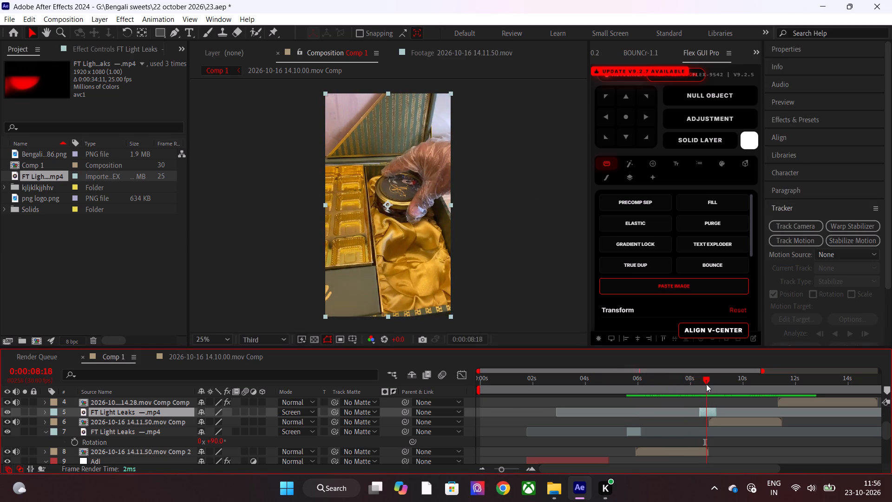
{"action": "left_click_drag", "start_coordinate": [706, 384], "coordinate": [696, 386]}
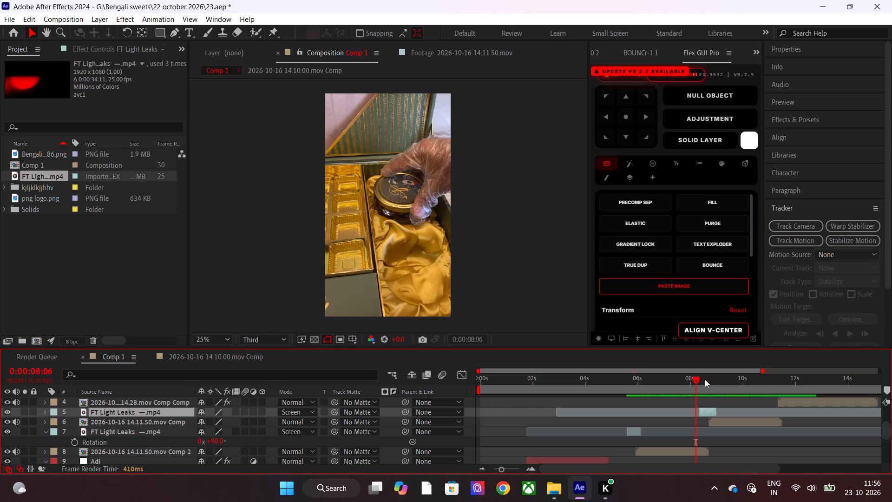
{"action": "left_click_drag", "start_coordinate": [705, 379], "coordinate": [708, 379]}
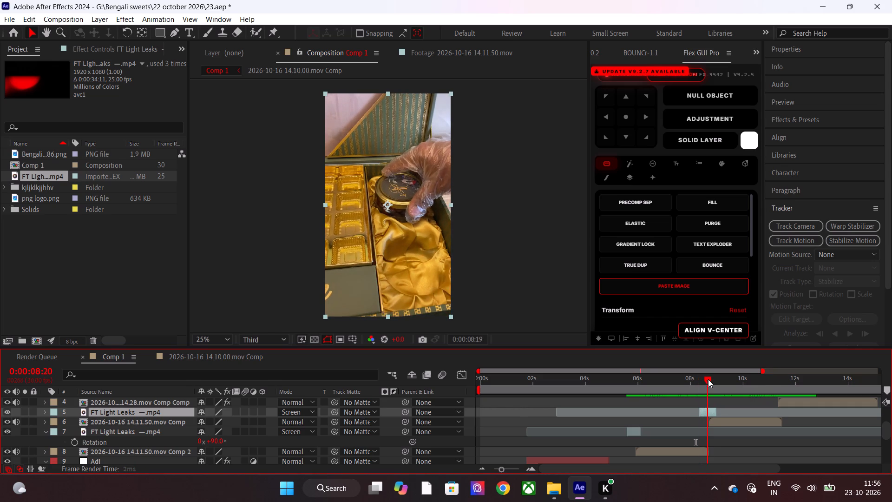
{"action": "left_click_drag", "start_coordinate": [708, 379], "coordinate": [714, 379]}
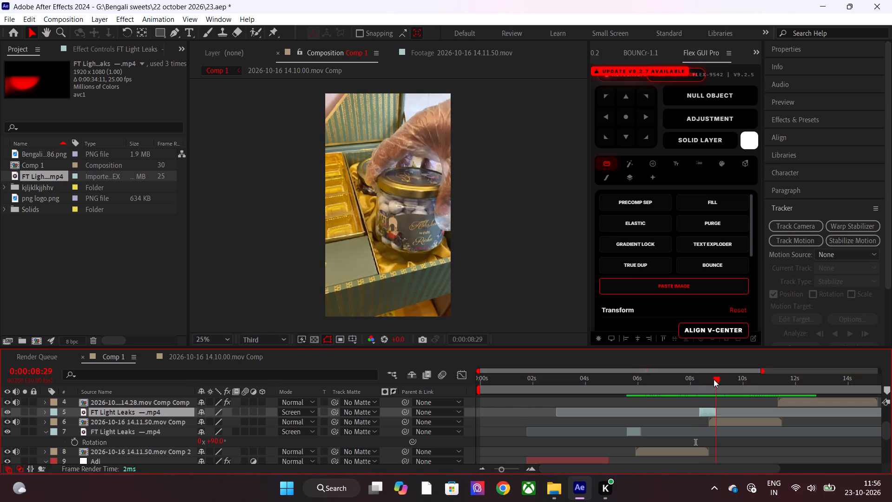
{"action": "left_click_drag", "start_coordinate": [714, 379], "coordinate": [710, 381]}
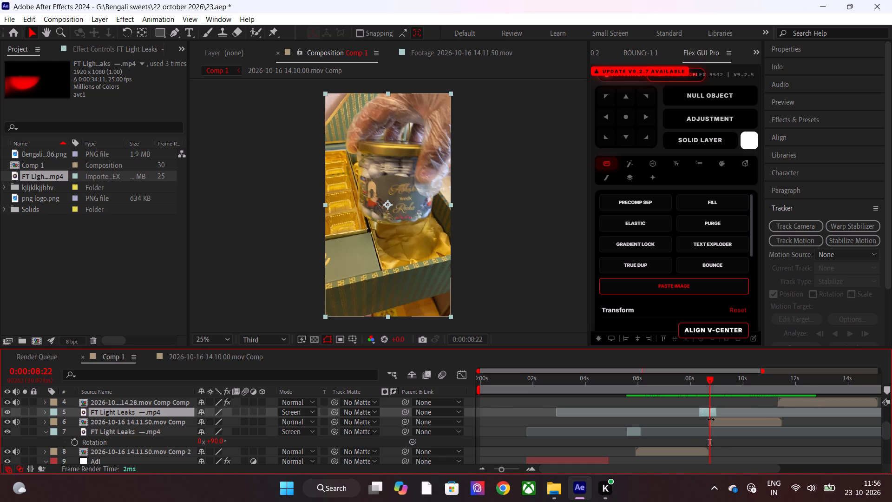
{"action": "left_click_drag", "start_coordinate": [695, 386], "coordinate": [705, 386]}
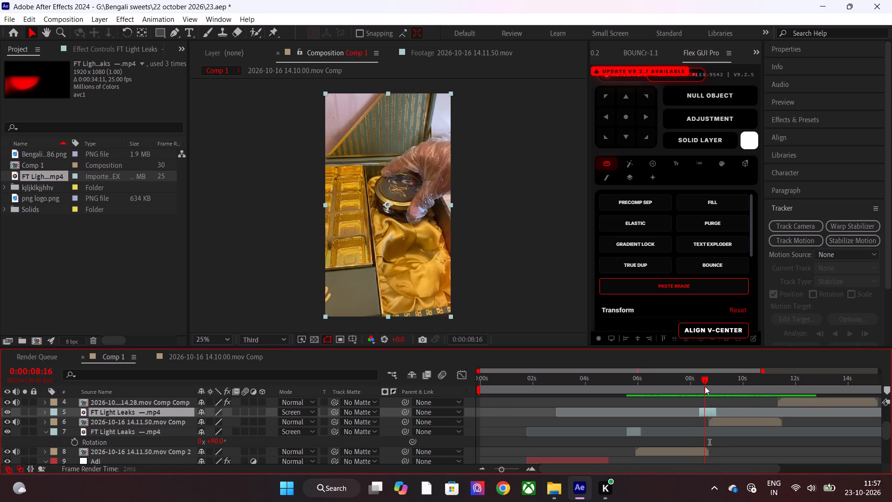
Delete the remaining long light leak layer directly above 2026-10-16 14.22.06.mov Comp 1.
{"action": "left_click_drag", "start_coordinate": [705, 386], "coordinate": [767, 386]}
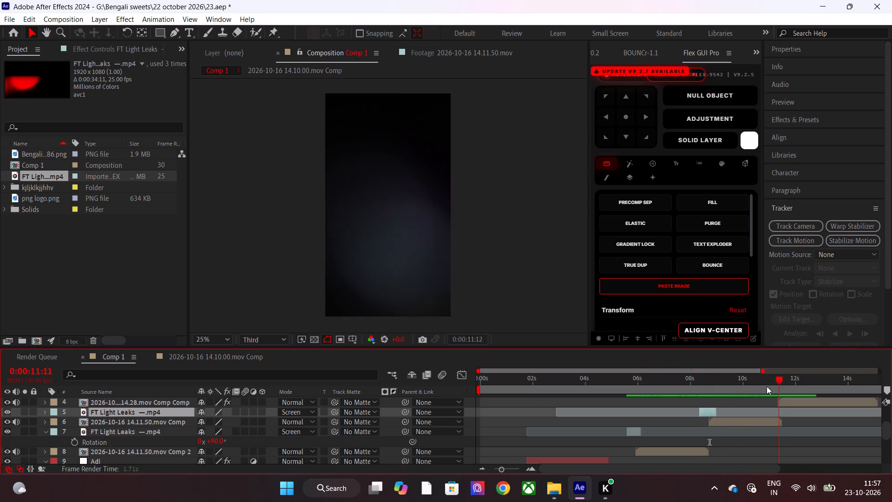
{"action": "left_click_drag", "start_coordinate": [767, 386], "coordinate": [762, 387]}
{"action": "scroll", "coordinate": [791, 437], "scroll_direction": "up", "scroll_amount": 2}
{"action": "left_click", "coordinate": [794, 410]}
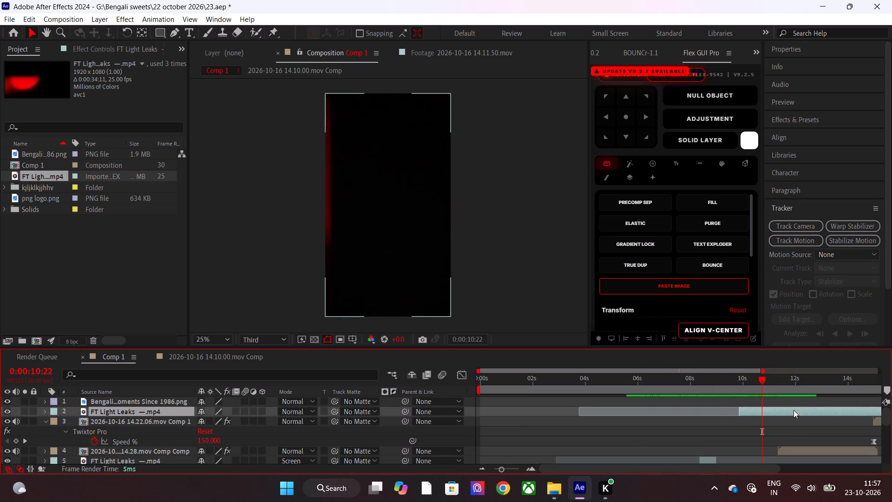
{"action": "left_click_drag", "start_coordinate": [790, 410], "coordinate": [750, 410]}
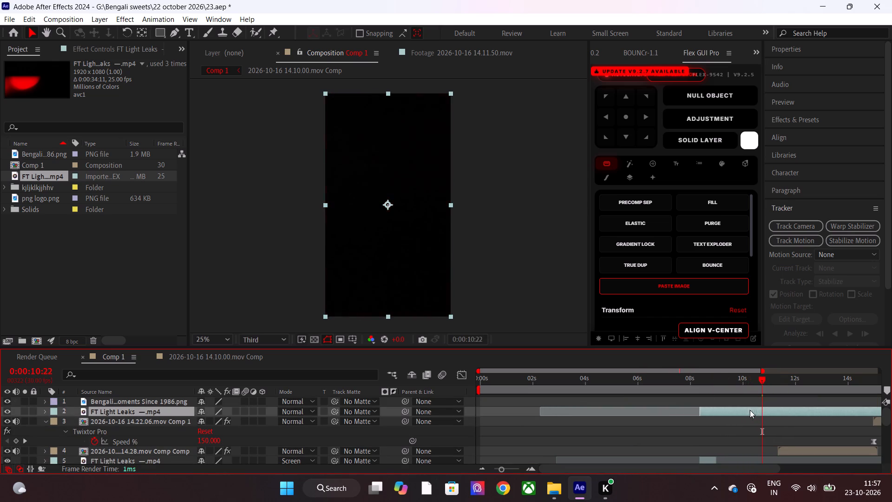
{"action": "left_click_drag", "start_coordinate": [750, 410], "coordinate": [727, 410]}
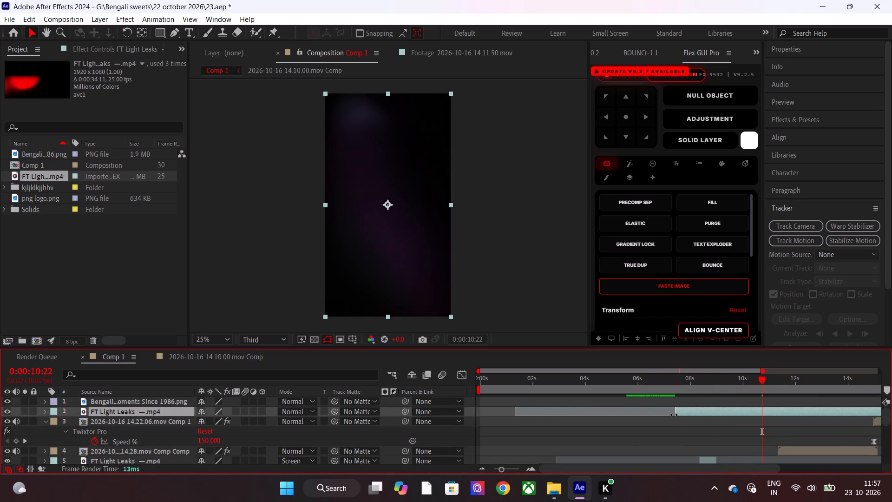
{"action": "key", "text": "Delete"}
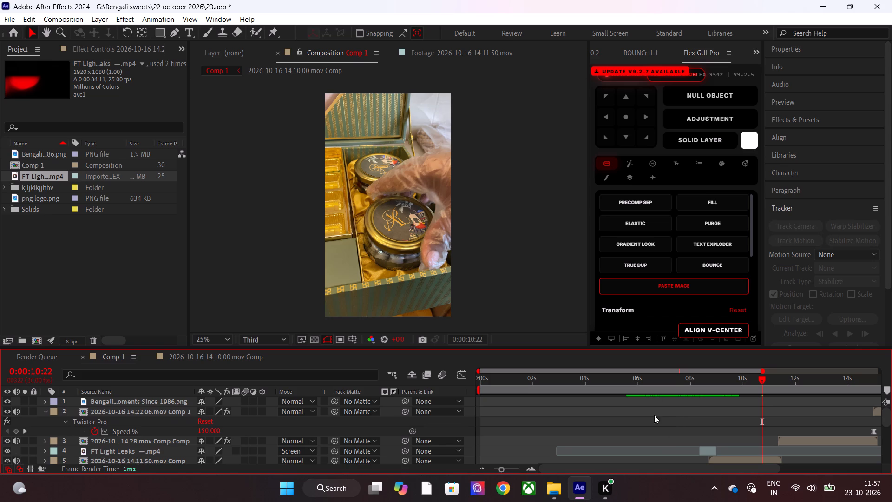
Find the clip cut at 0:00:11:11 and select the 14.28.mov Comp layer that starts there.
{"action": "left_click_drag", "start_coordinate": [764, 389], "coordinate": [776, 389]}
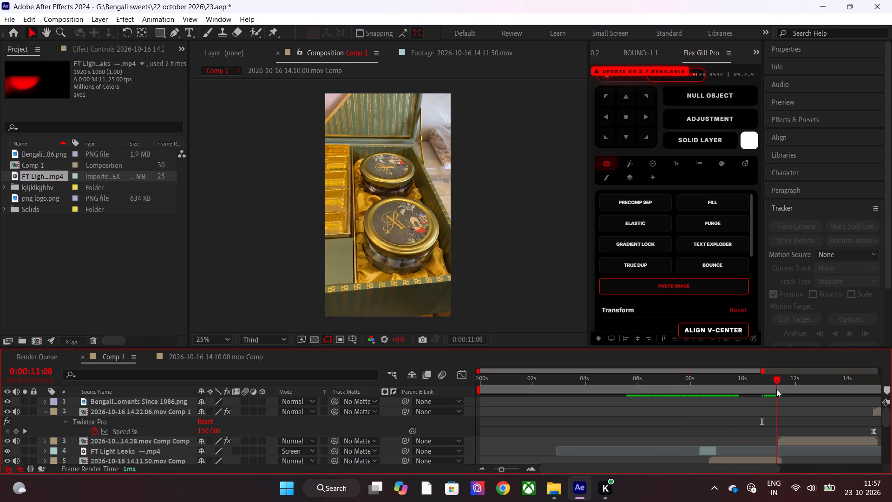
{"action": "left_click_drag", "start_coordinate": [776, 389], "coordinate": [774, 389]}
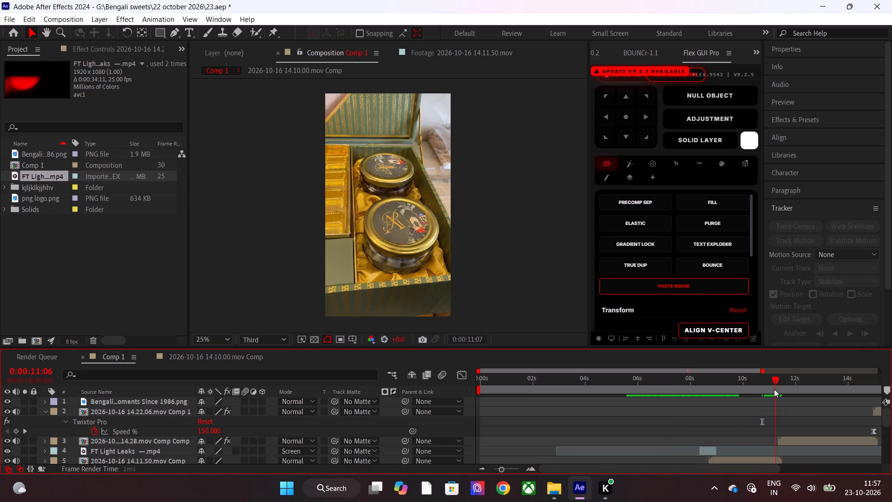
{"action": "left_click_drag", "start_coordinate": [774, 389], "coordinate": [779, 389]}
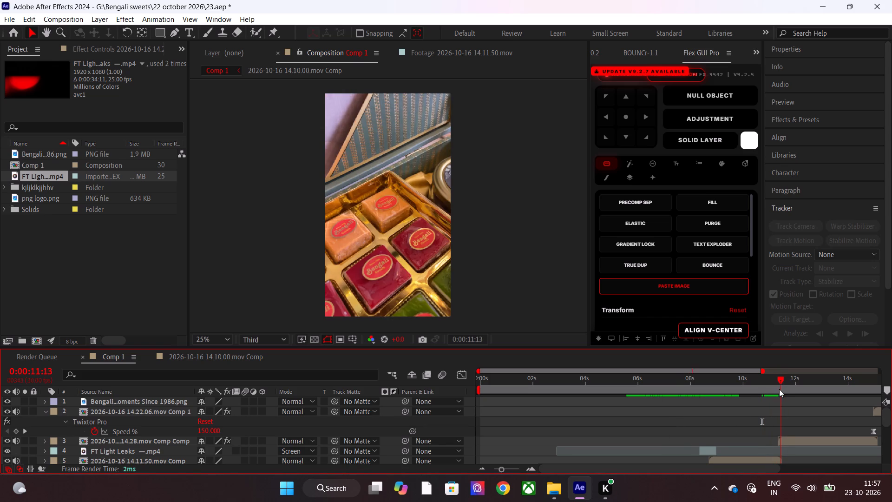
{"action": "left_click_drag", "start_coordinate": [779, 389], "coordinate": [781, 389]}
{"action": "left_click", "coordinate": [781, 389]}
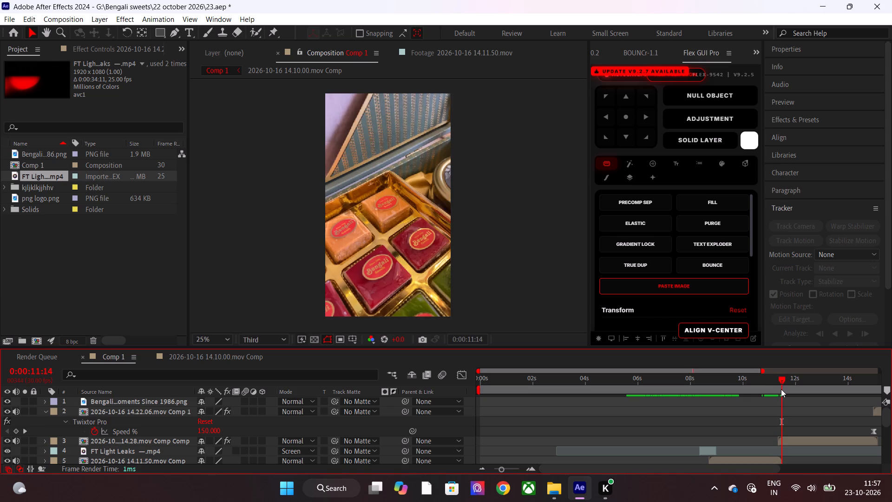
{"action": "left_click", "coordinate": [797, 441]}
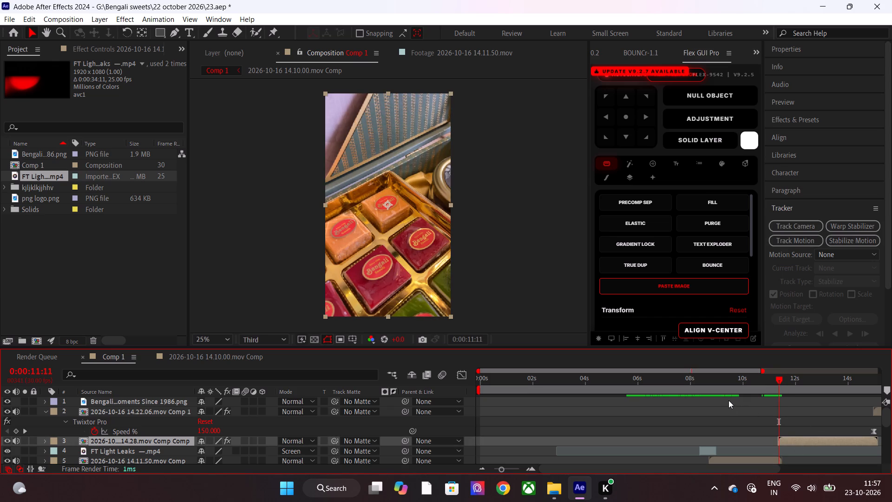
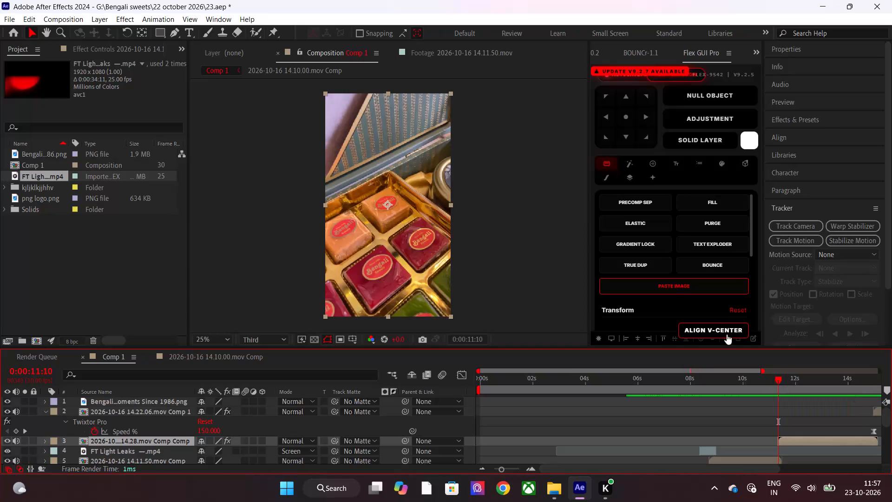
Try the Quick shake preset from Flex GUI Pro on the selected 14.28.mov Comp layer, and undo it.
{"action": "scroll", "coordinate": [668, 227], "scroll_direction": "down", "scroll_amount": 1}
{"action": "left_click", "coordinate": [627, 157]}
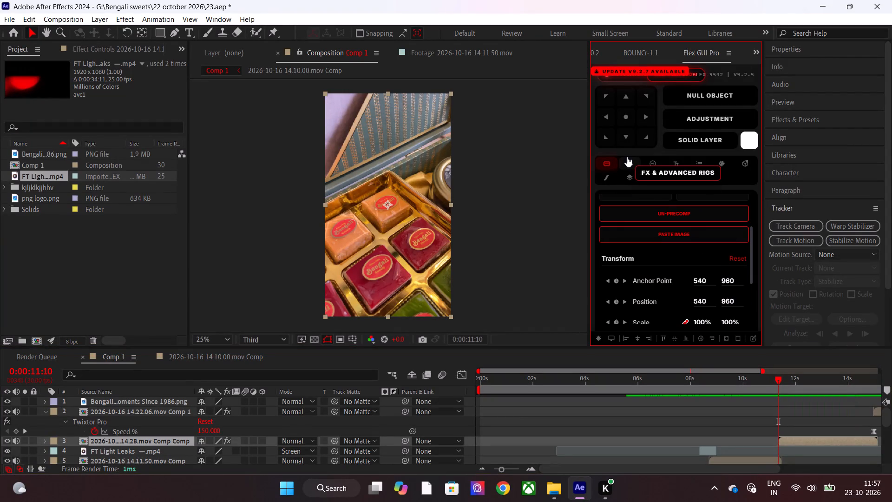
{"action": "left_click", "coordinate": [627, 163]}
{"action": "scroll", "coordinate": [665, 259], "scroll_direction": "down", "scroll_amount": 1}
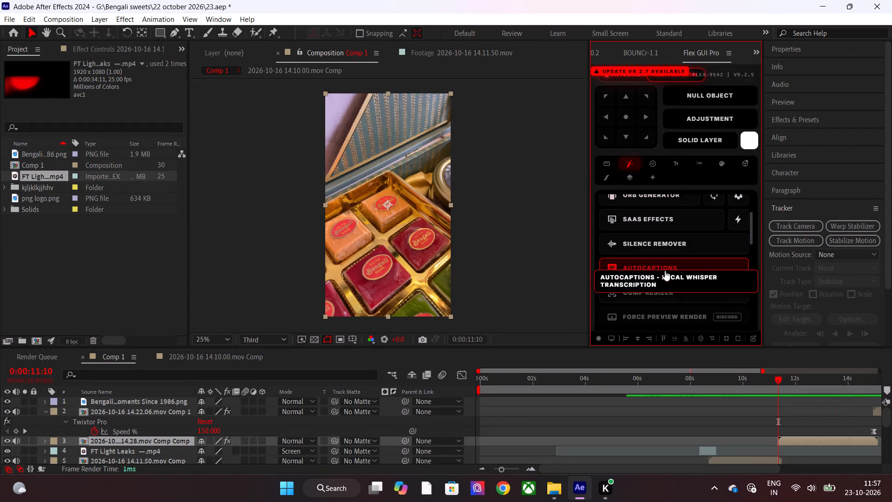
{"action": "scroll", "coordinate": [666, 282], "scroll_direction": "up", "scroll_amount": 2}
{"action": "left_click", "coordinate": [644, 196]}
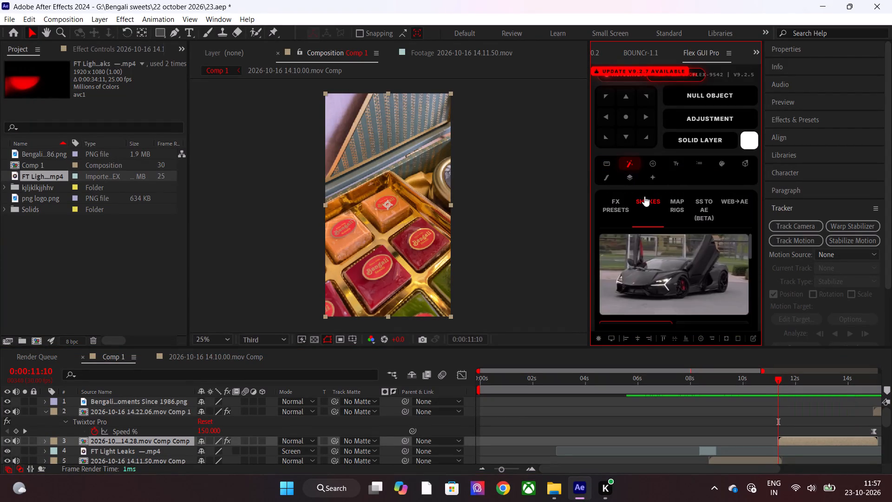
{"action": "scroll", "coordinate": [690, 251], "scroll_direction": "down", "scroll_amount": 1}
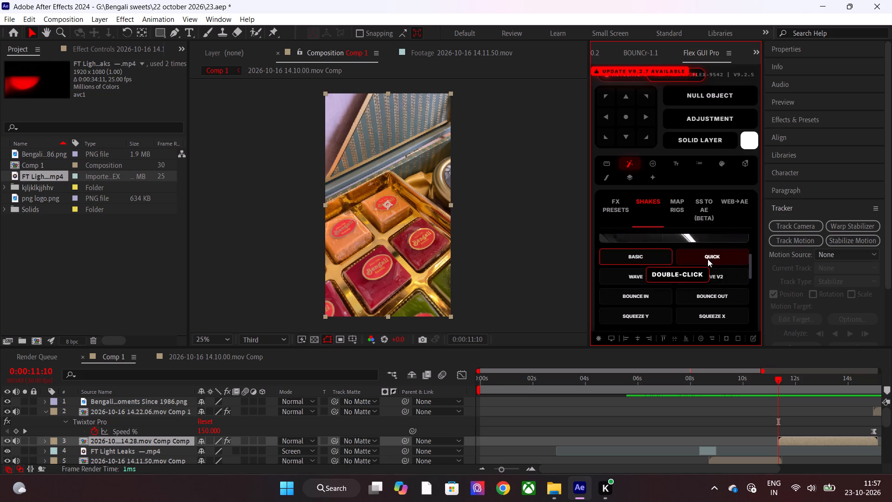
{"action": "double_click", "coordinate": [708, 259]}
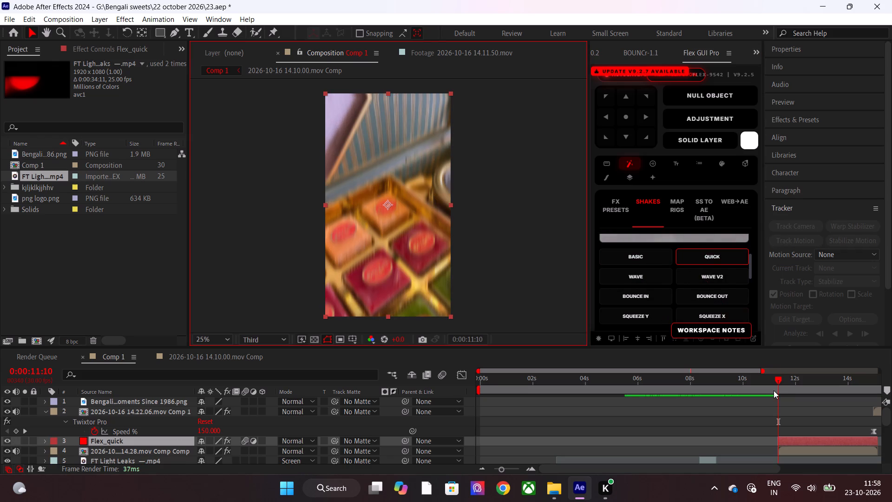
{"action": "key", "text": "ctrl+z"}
Enable Add Flash for the shakes, apply the Wave shake to the 14.28.mov Comp layer, and scrub through its start.
{"action": "scroll", "coordinate": [711, 284], "scroll_direction": "down", "scroll_amount": 1}
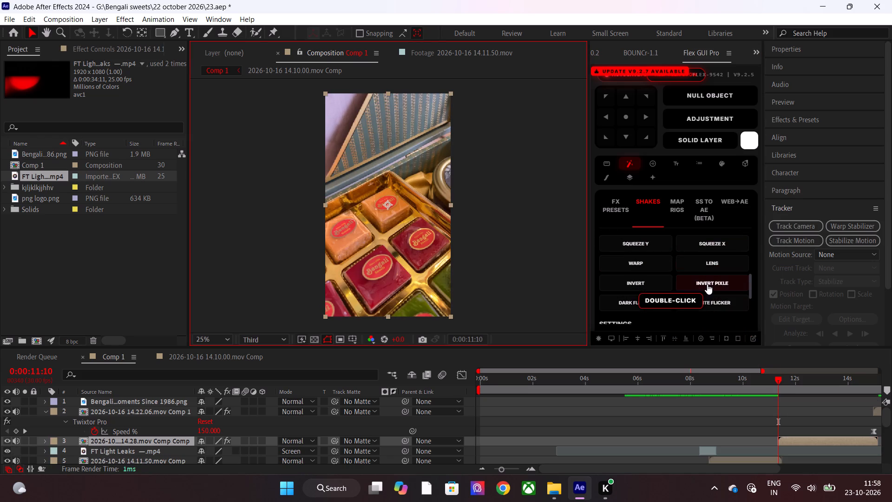
{"action": "scroll", "coordinate": [707, 284], "scroll_direction": "down", "scroll_amount": 1}
{"action": "left_click", "coordinate": [735, 269]}
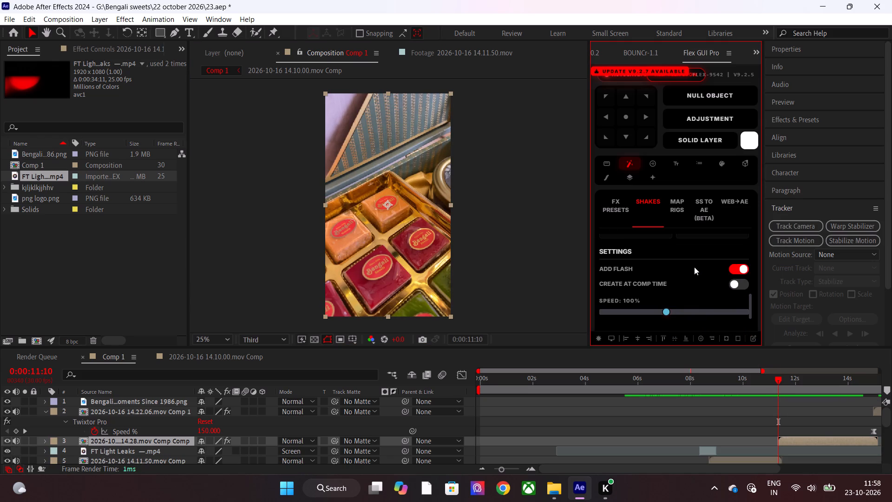
{"action": "scroll", "coordinate": [694, 267], "scroll_direction": "up", "scroll_amount": 1}
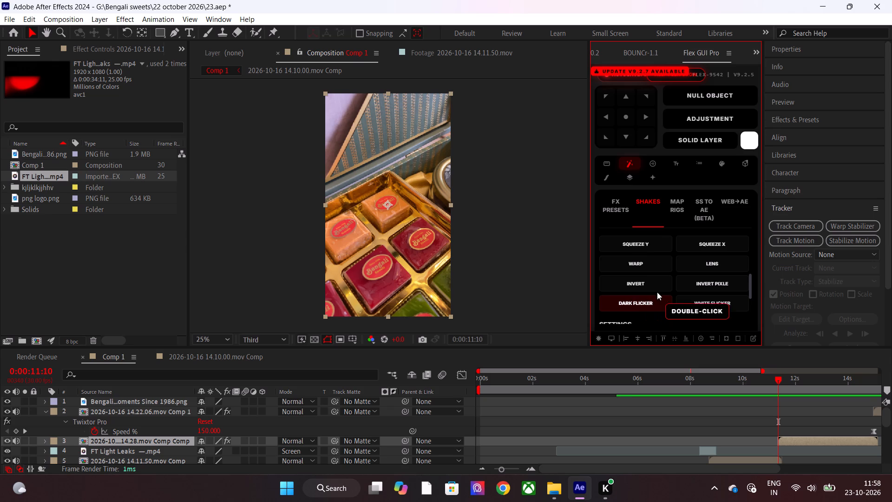
{"action": "scroll", "coordinate": [694, 253], "scroll_direction": "up", "scroll_amount": 1}
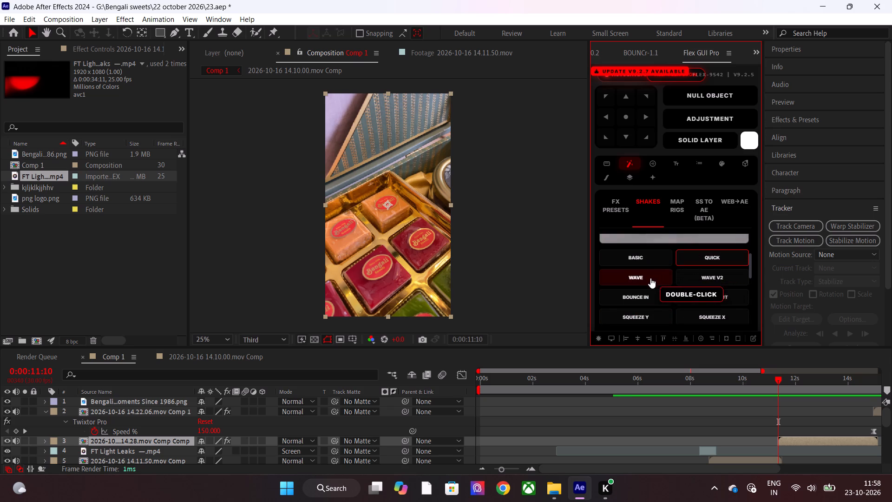
{"action": "double_click", "coordinate": [650, 278]}
{"action": "left_click_drag", "start_coordinate": [780, 383], "coordinate": [792, 383]}
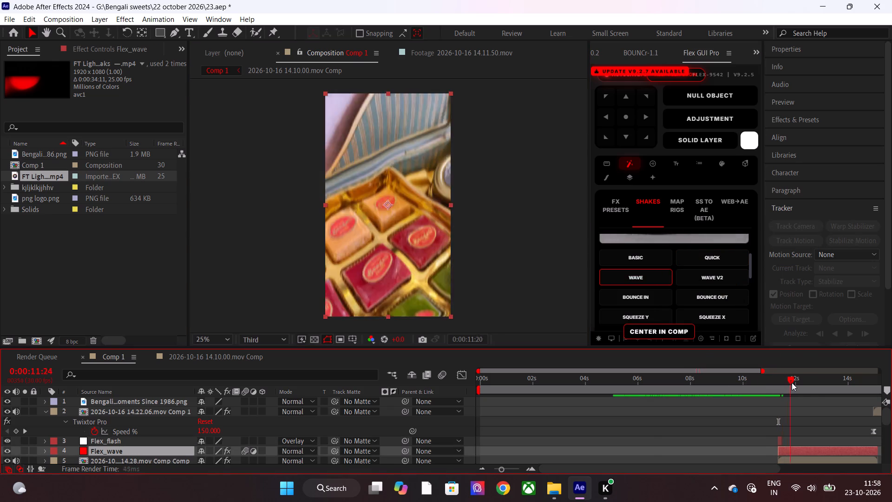
Apply the Bounce Out shake to the 2026-10-16 14.22.06.mov Comp 1 layer at the 0:00:14:29 cut and scrub to about 0:00:16:18.
{"action": "left_click_drag", "start_coordinate": [792, 383], "coordinate": [709, 398]}
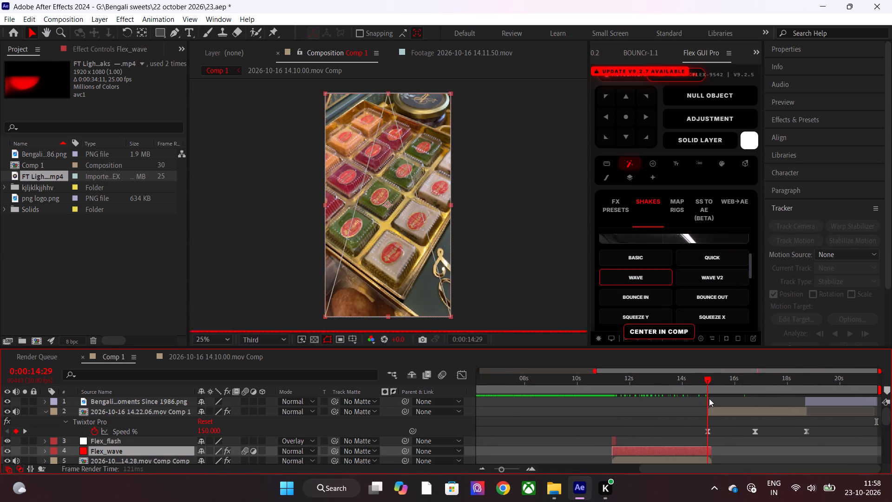
{"action": "left_click_drag", "start_coordinate": [709, 398], "coordinate": [709, 398]}
{"action": "left_click", "coordinate": [717, 410]}
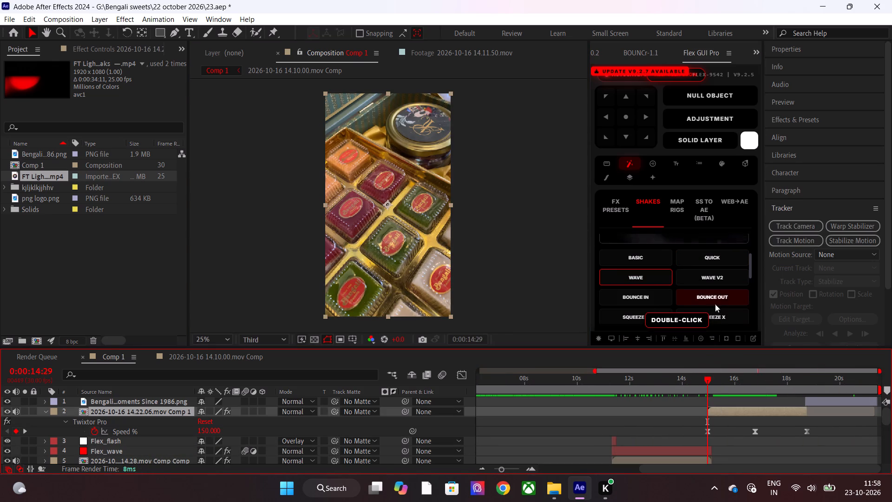
{"action": "double_click", "coordinate": [700, 299]}
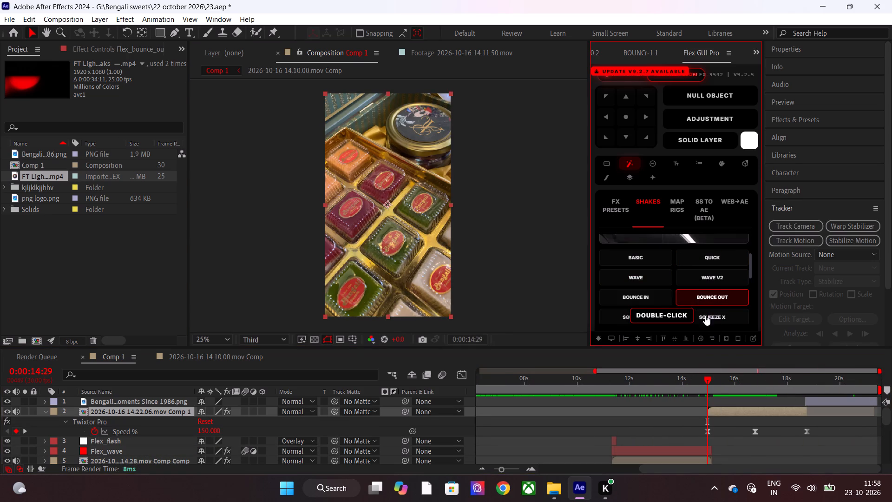
{"action": "left_click_drag", "start_coordinate": [711, 375], "coordinate": [722, 378]}
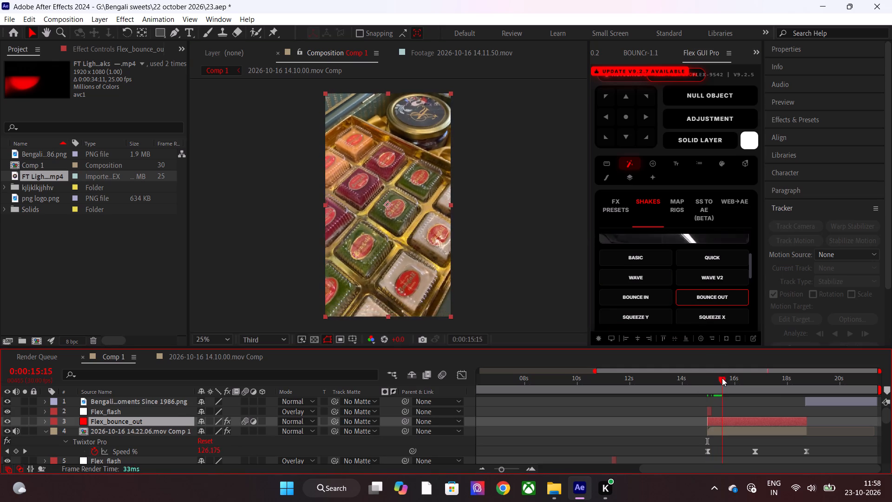
{"action": "left_click_drag", "start_coordinate": [722, 378], "coordinate": [750, 389]}
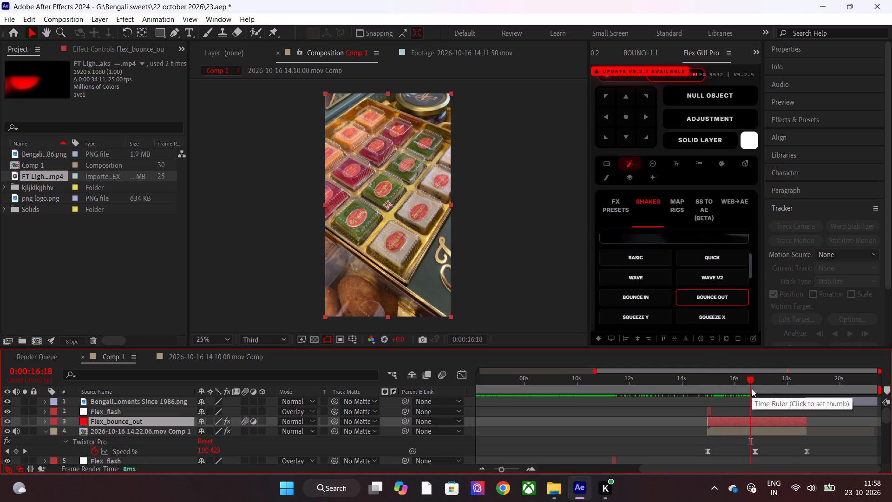
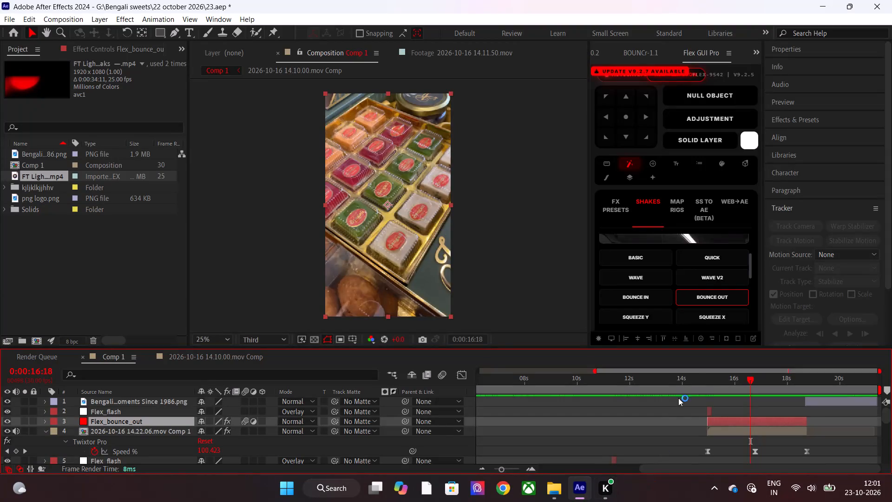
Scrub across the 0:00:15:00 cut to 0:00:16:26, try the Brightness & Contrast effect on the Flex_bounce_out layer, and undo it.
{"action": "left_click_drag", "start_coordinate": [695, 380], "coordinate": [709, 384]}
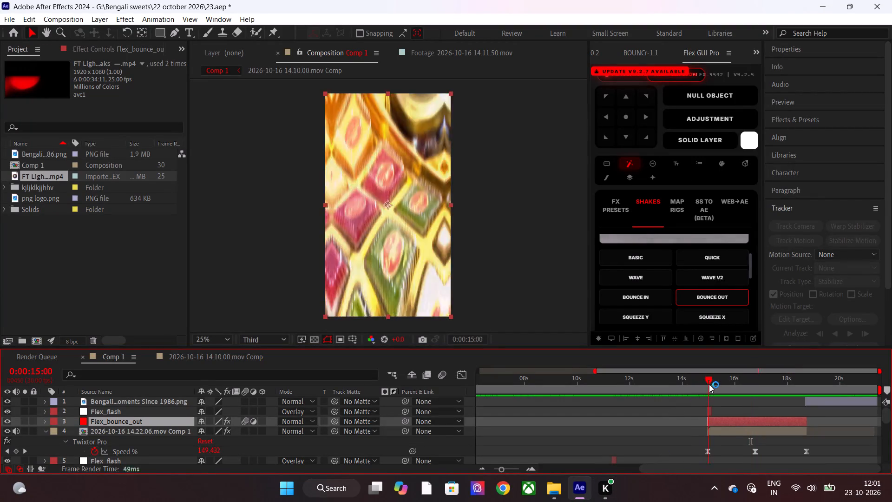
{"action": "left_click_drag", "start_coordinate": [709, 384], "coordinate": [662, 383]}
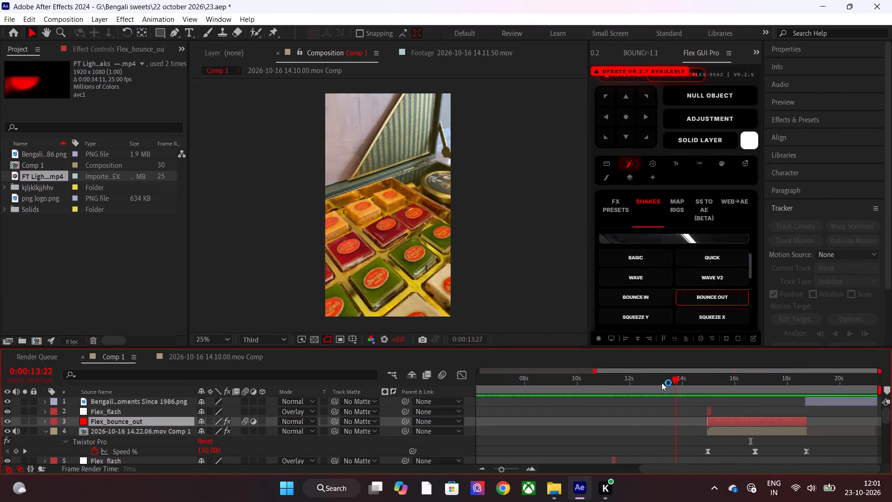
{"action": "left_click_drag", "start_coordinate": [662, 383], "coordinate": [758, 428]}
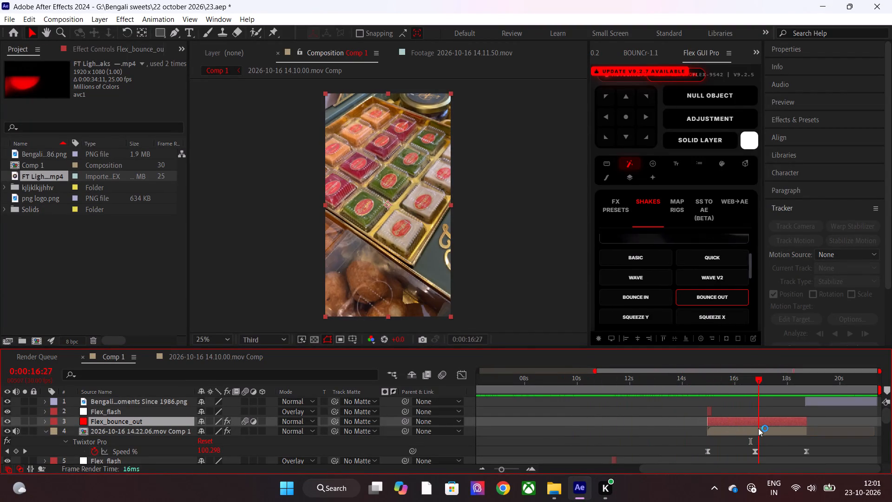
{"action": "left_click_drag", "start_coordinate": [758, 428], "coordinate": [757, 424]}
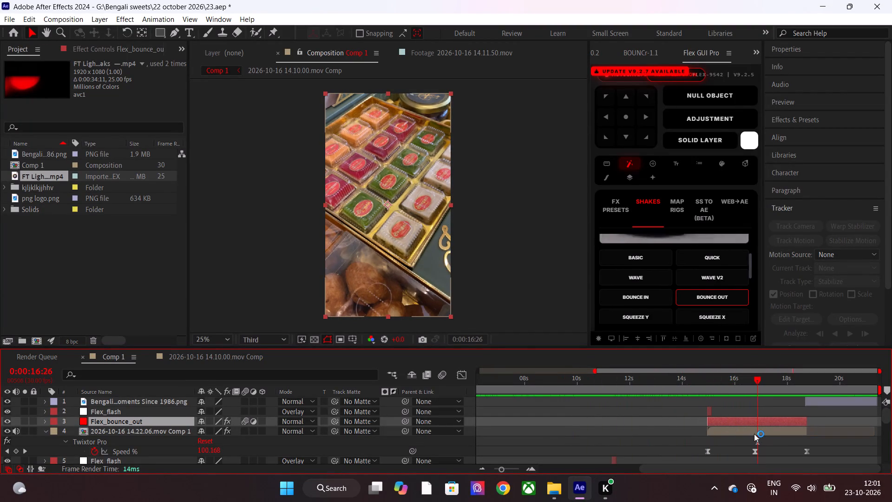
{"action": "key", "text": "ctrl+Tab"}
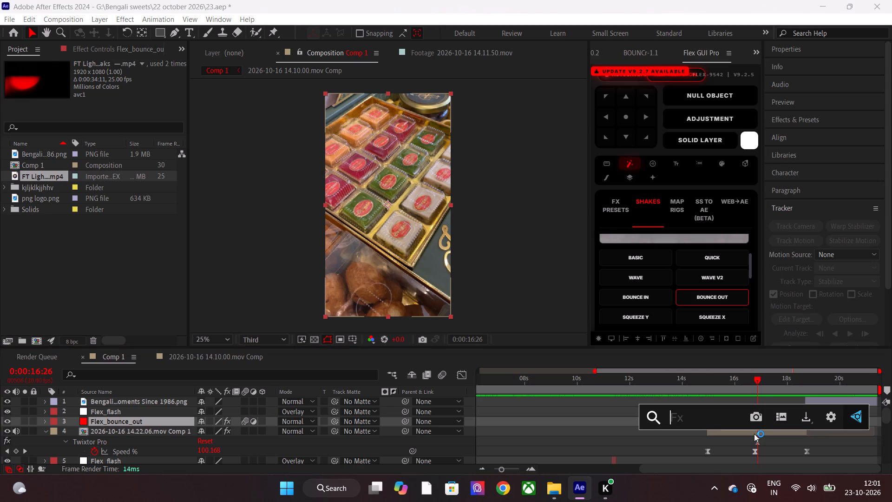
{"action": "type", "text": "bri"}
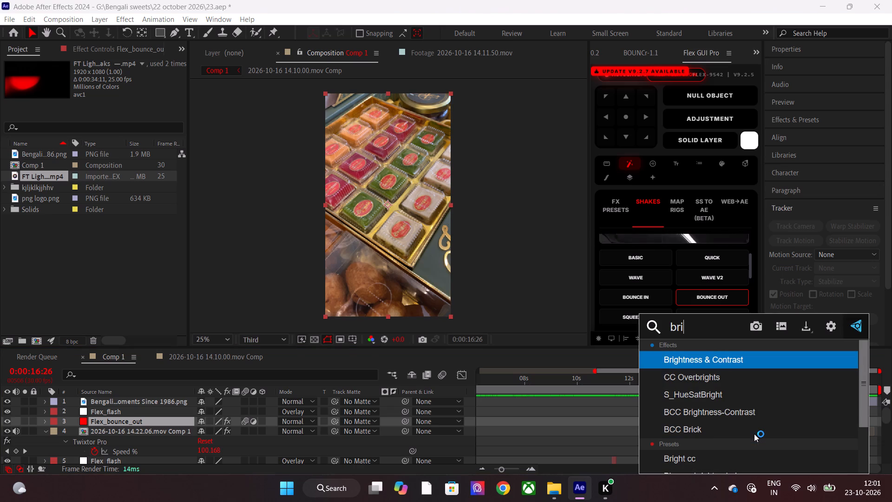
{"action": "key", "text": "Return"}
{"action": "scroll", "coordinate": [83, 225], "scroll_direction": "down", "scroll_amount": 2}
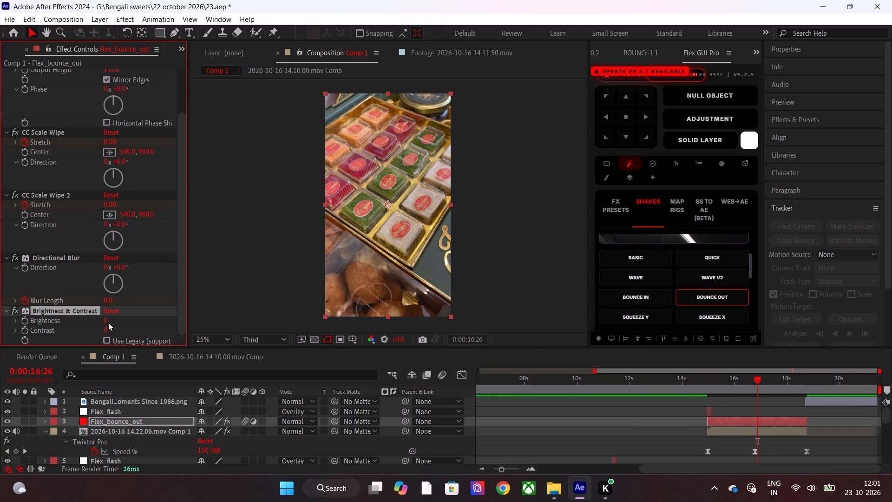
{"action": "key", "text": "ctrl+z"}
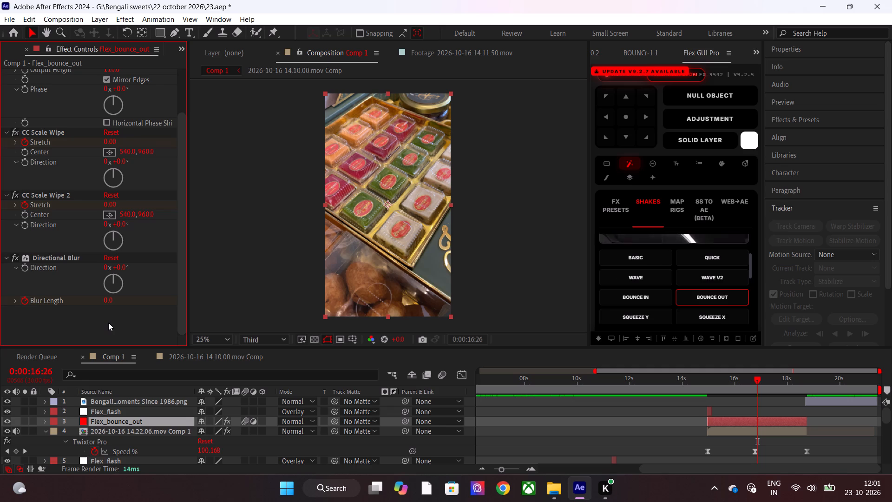
Search the effects for "lum" and apply Lumetri Color to the Flex_bounce_out layer.
{"action": "key", "text": "ctrl+Tab"}
{"action": "key", "text": "space"}
{"action": "type", "text": "lu"}
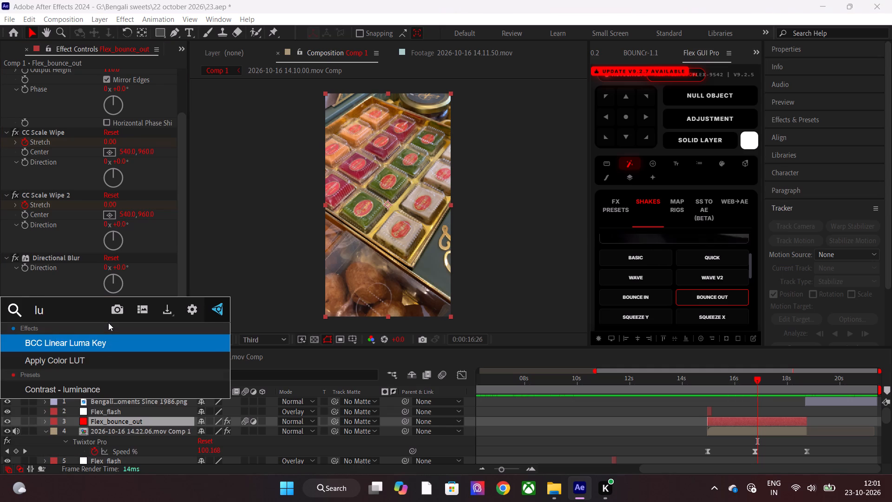
{"action": "key", "text": "m"}
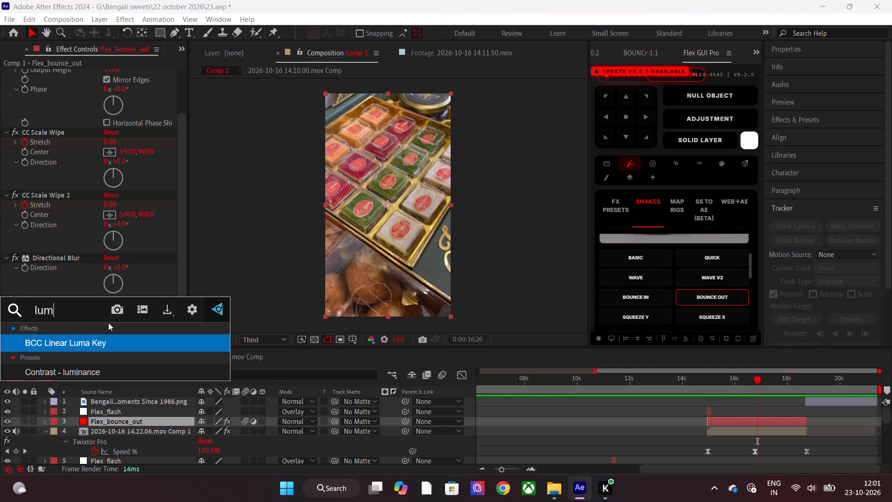
{"action": "type", "text": "et"}
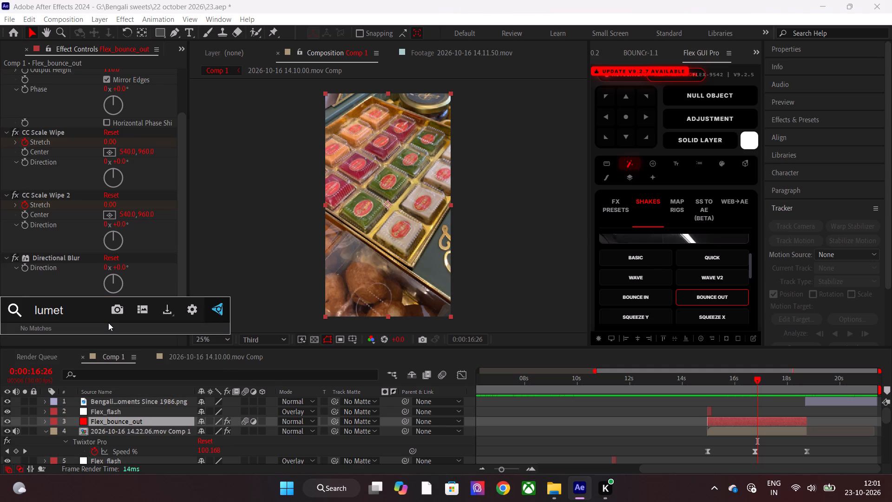
{"action": "key", "text": "BackSpace"}
{"action": "key", "text": "BackSpace"}
{"action": "key", "text": "BackSpace"}
{"action": "key", "text": "BackSpace"}
{"action": "key", "text": "BackSpace"}
{"action": "key", "text": "BackSpace"}
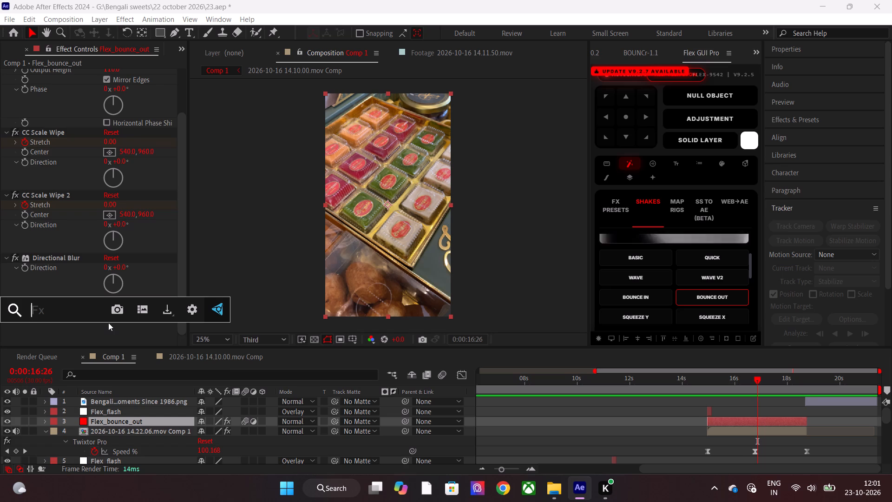
{"action": "type", "text": "lum"}
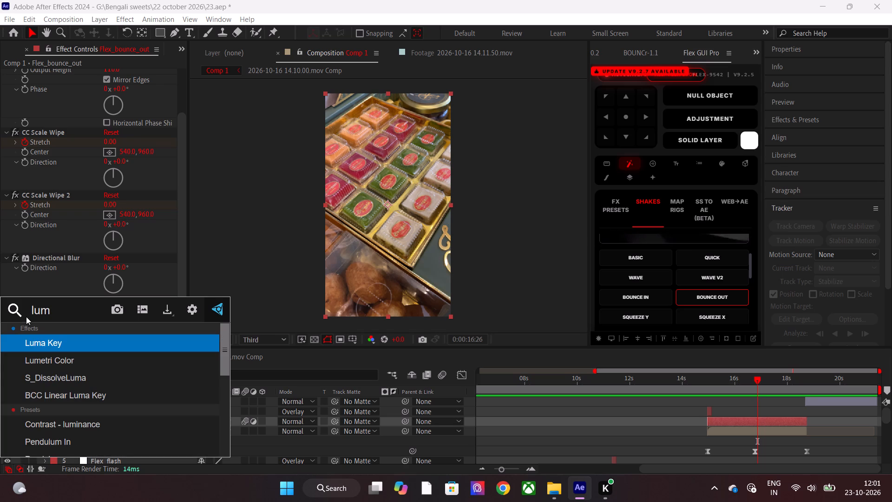
{"action": "key", "text": "Down"}
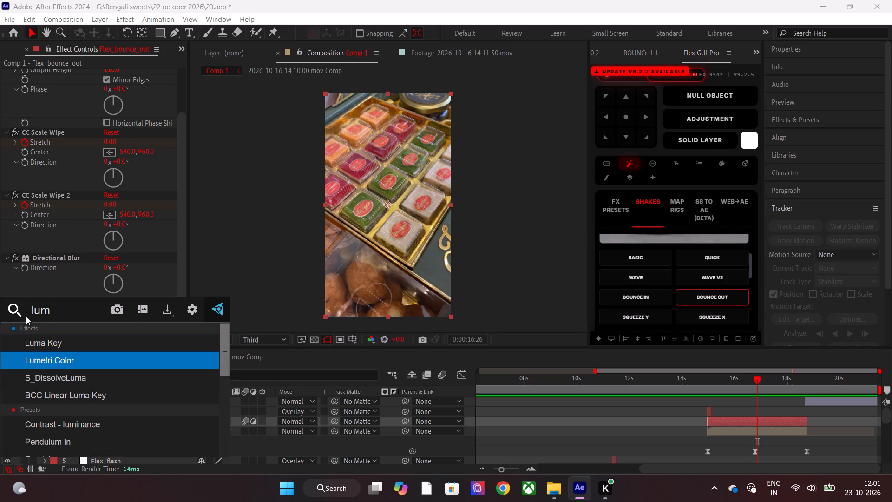
{"action": "key", "text": "Return"}
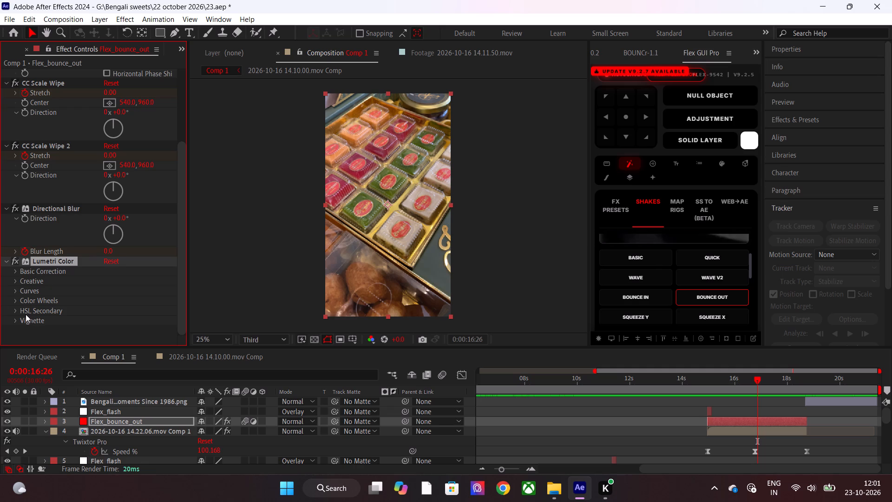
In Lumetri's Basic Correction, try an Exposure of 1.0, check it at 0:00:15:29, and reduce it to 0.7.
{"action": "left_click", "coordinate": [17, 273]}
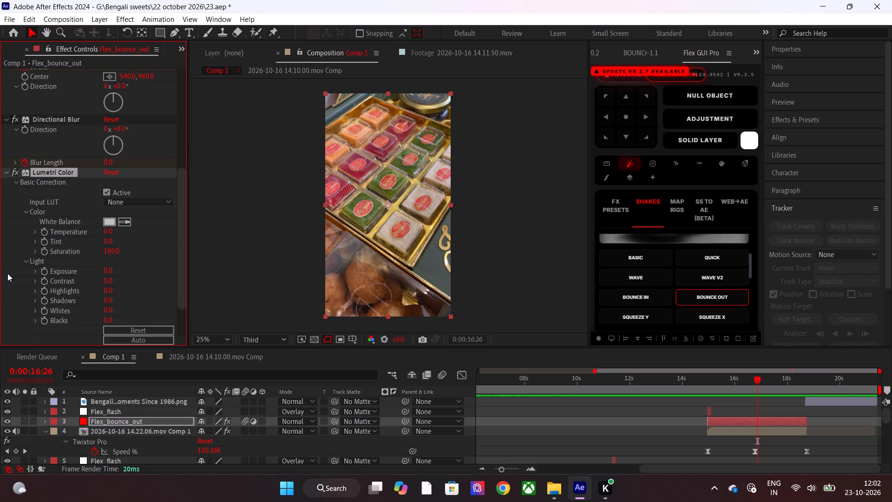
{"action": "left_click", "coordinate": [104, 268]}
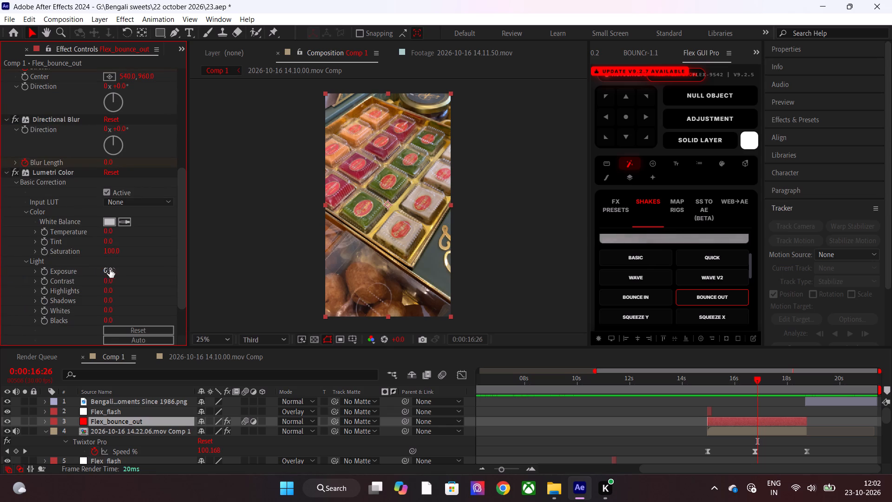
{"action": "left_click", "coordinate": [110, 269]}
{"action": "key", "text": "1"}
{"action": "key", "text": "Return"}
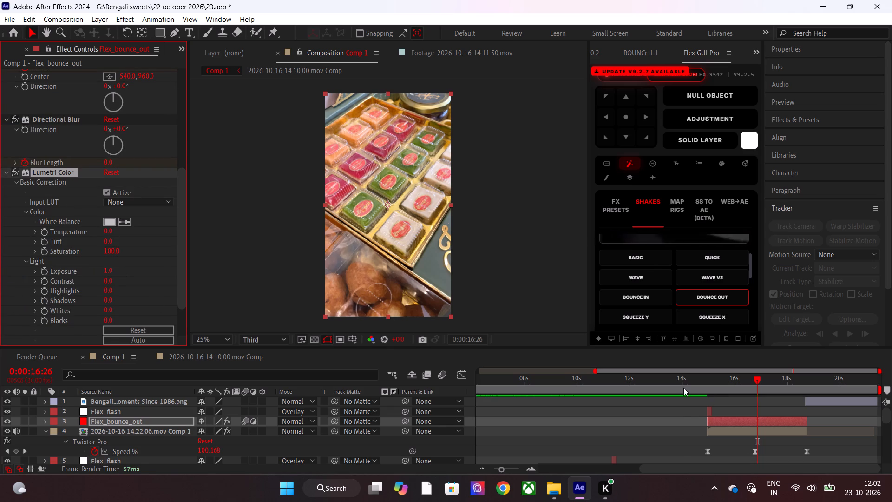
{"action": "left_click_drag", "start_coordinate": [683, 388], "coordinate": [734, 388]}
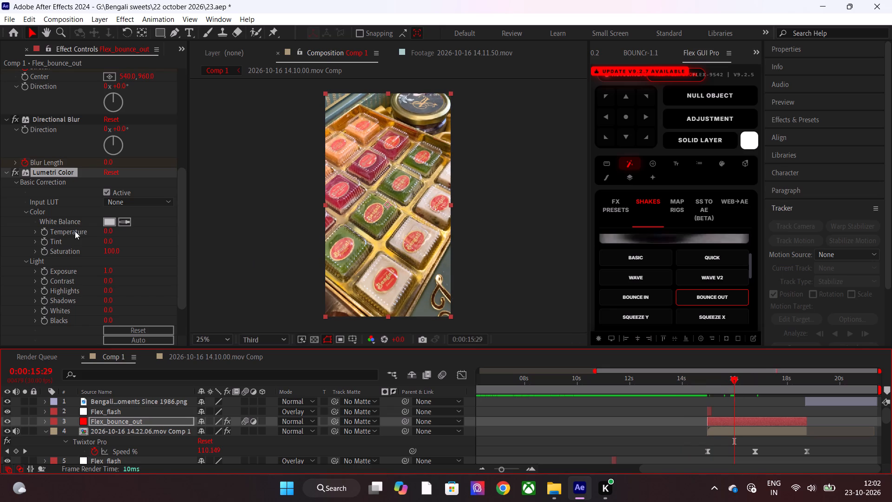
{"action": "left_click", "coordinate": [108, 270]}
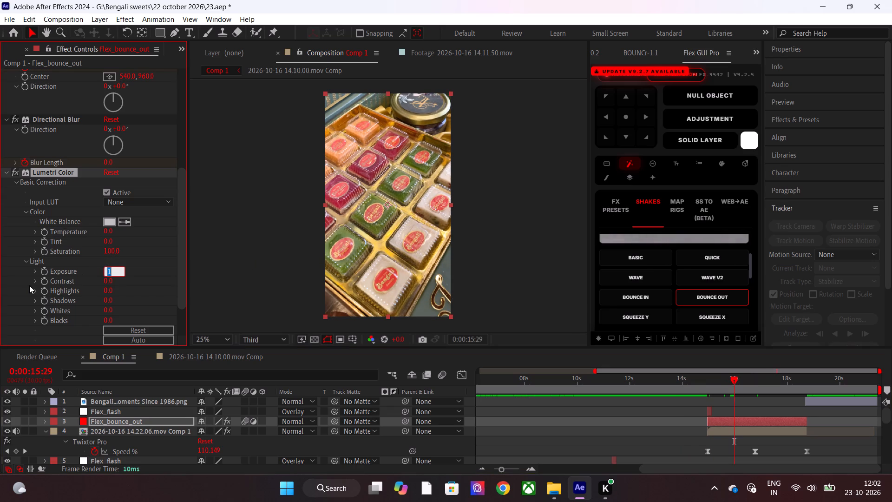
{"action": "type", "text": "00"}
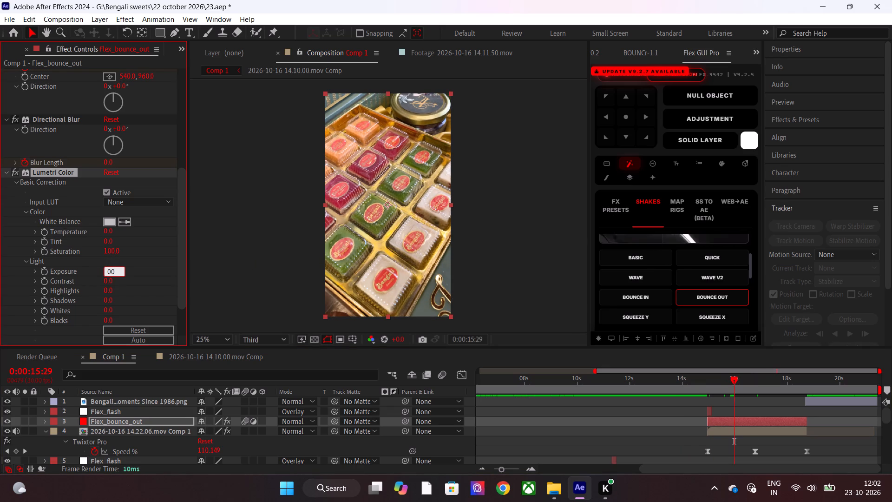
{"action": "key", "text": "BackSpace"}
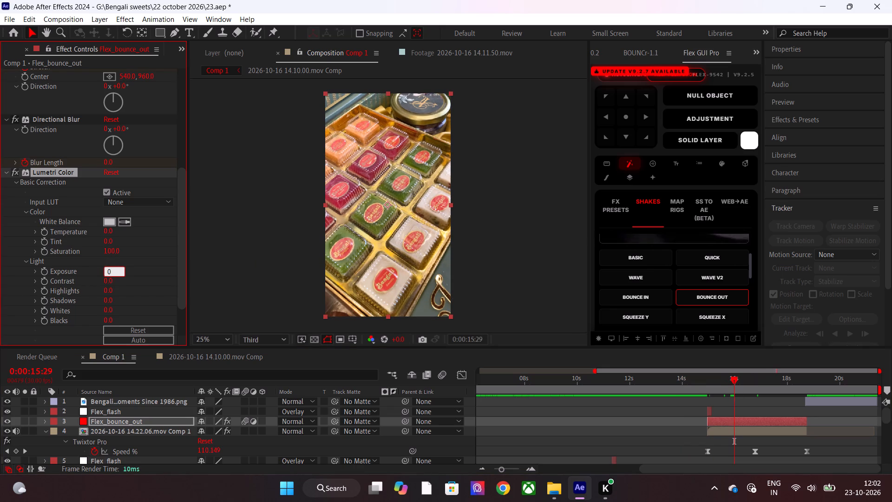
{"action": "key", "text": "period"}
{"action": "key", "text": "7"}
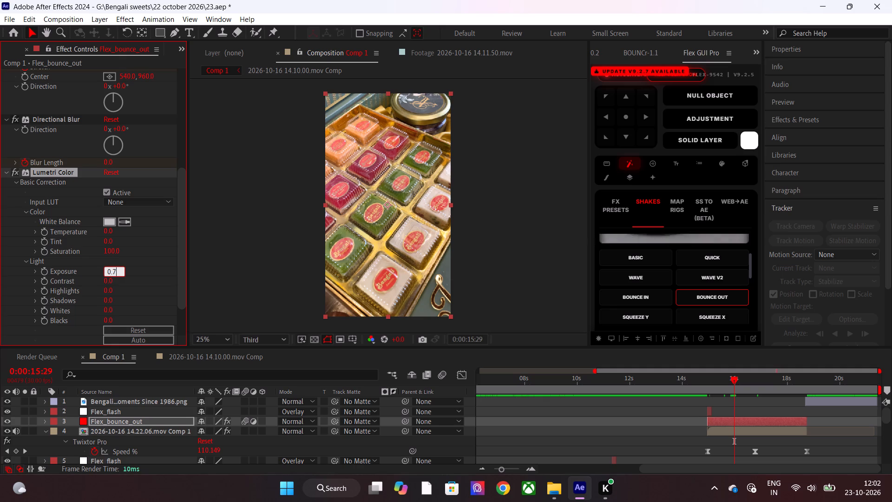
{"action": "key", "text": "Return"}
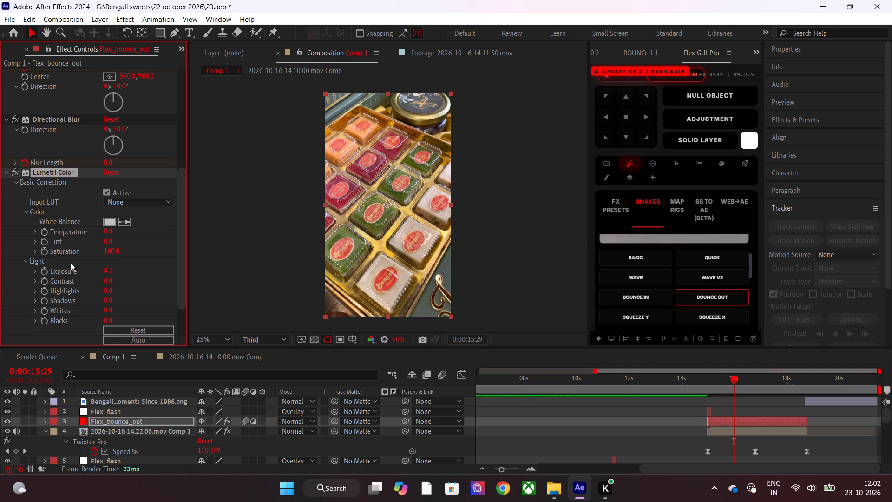
Set the Lumetri Exposure to 0.5 and scrub from before the cut to 0:00:17:08 to check the brightness.
{"action": "left_click", "coordinate": [114, 267]}
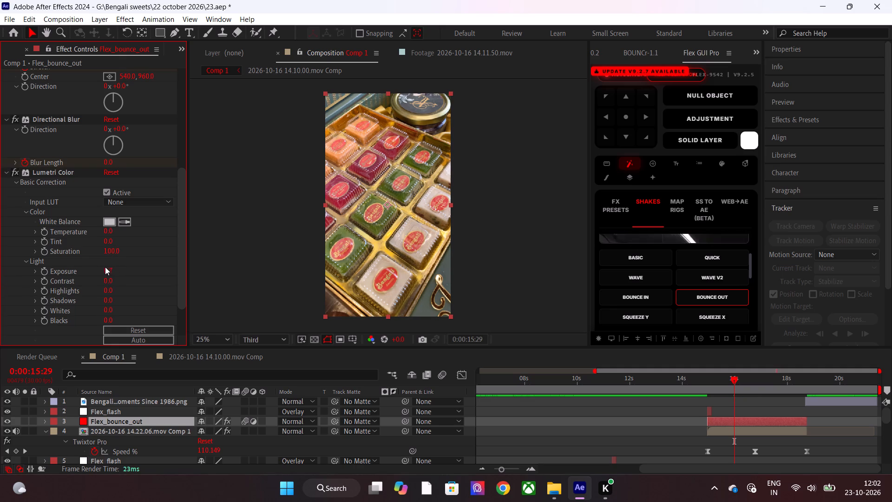
{"action": "left_click", "coordinate": [103, 267]}
{"action": "left_click", "coordinate": [104, 269]}
{"action": "type", "text": "0/5"}
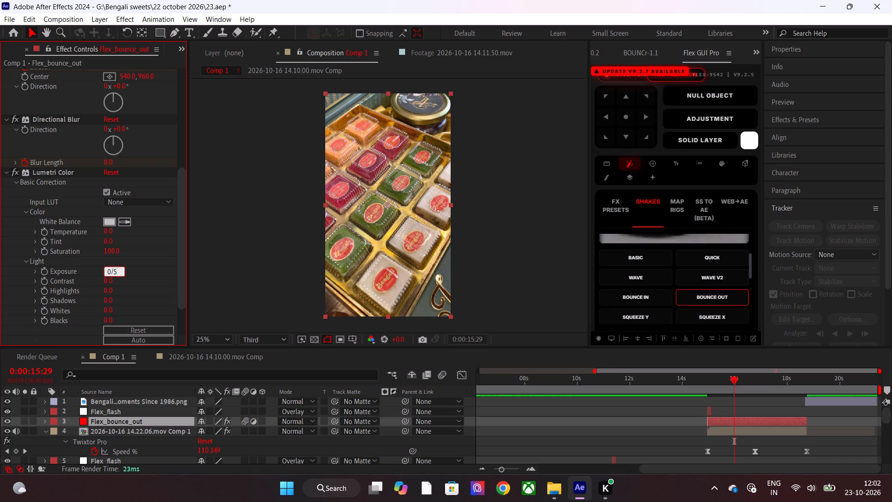
{"action": "key", "text": "BackSpace"}
{"action": "key", "text": "BackSpace"}
{"action": "type", "text": ".5"}
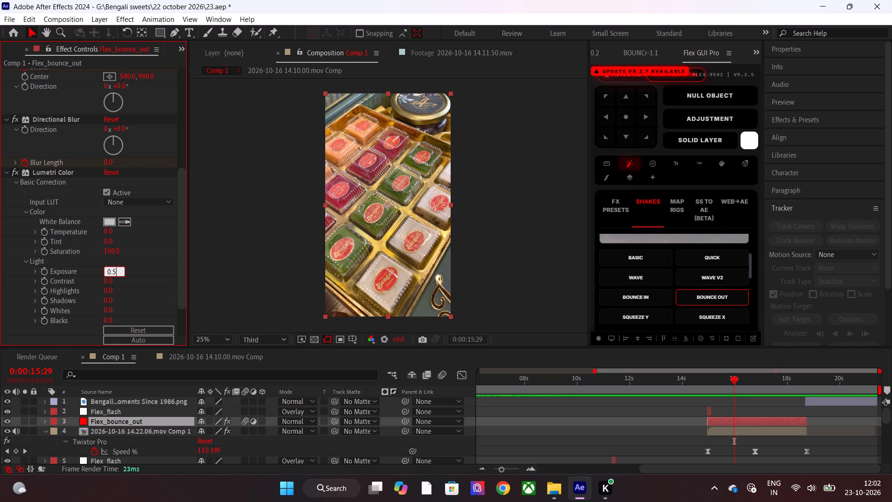
{"action": "key", "text": "Return"}
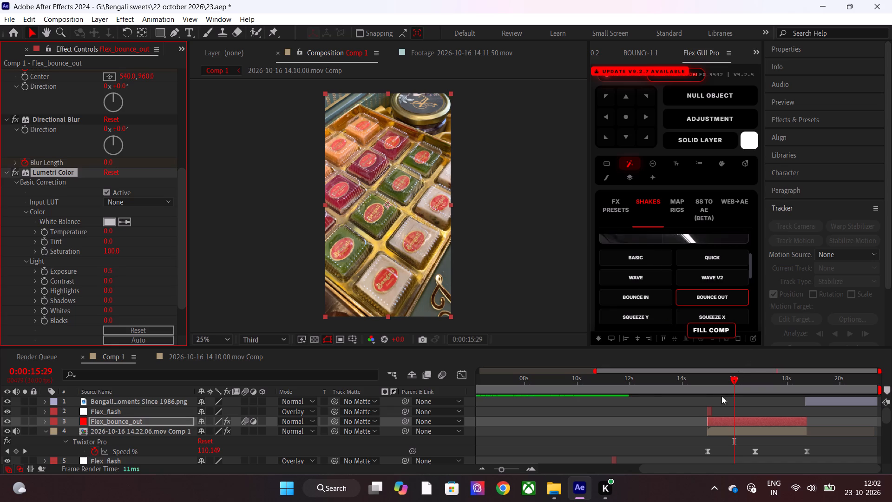
{"action": "left_click_drag", "start_coordinate": [674, 391], "coordinate": [693, 392]}
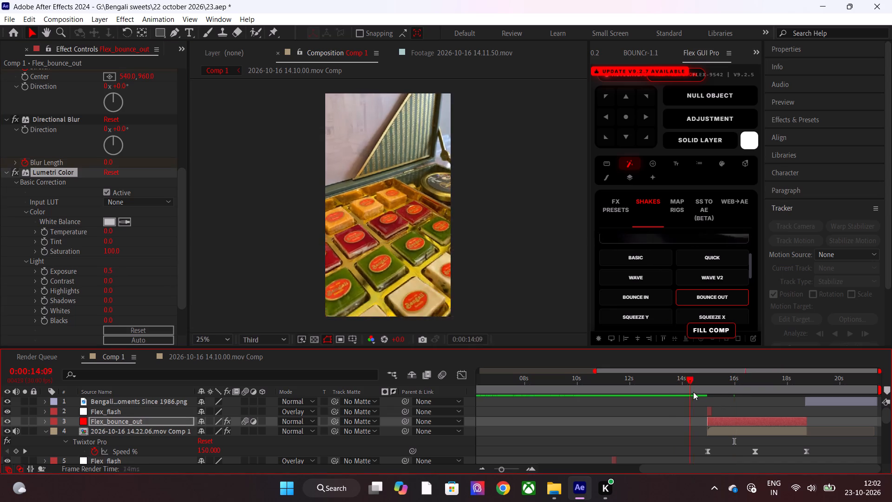
{"action": "left_click_drag", "start_coordinate": [693, 392], "coordinate": [767, 400]}
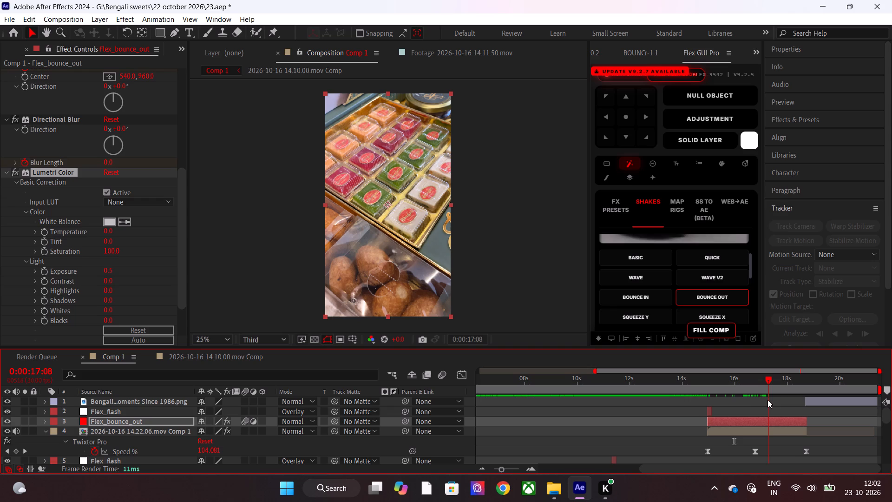
Set the Lumetri Basic Correction Contrast to 5 on the Flex_bounce_out layer.
{"action": "scroll", "coordinate": [140, 254], "scroll_direction": "down", "scroll_amount": 1}
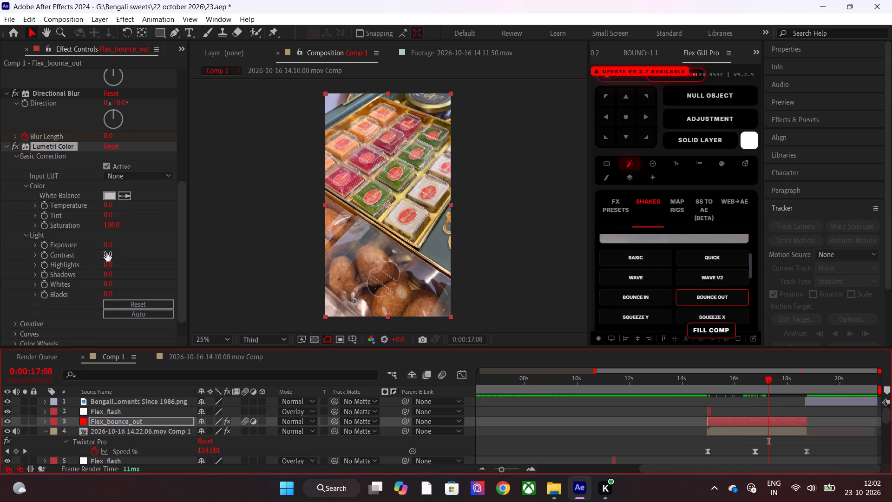
{"action": "left_click", "coordinate": [106, 253]}
{"action": "key", "text": "5"}
{"action": "left_click", "coordinate": [120, 253]}
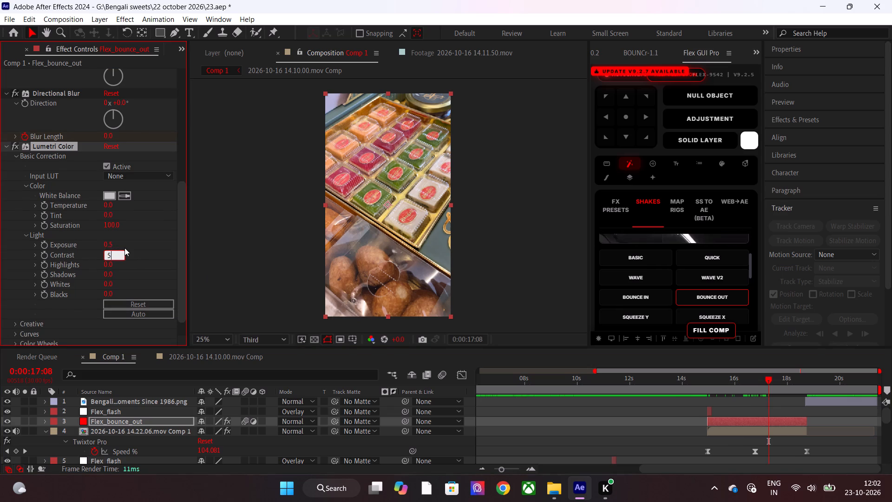
{"action": "left_click", "coordinate": [124, 248]}
Expand Lumetri's Creative section and set its Saturation adjustment to 10.
{"action": "scroll", "coordinate": [123, 248], "scroll_direction": "down", "scroll_amount": 2}
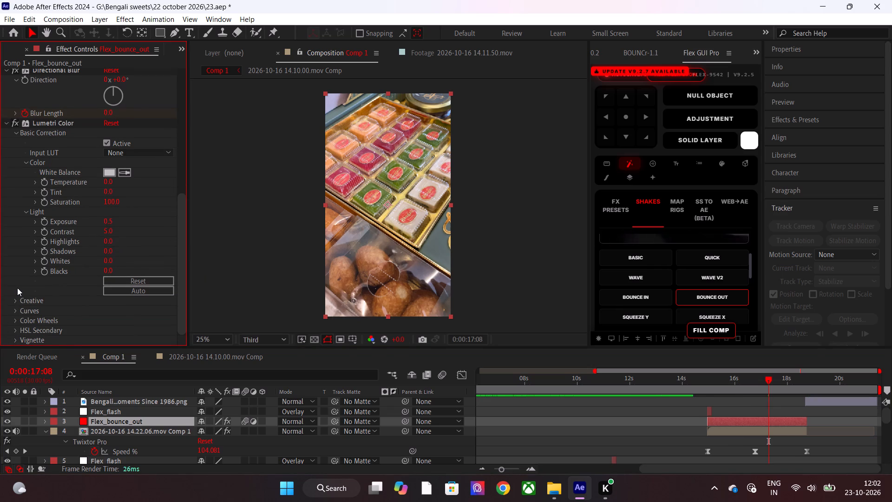
{"action": "scroll", "coordinate": [17, 288], "scroll_direction": "down", "scroll_amount": 1}
{"action": "left_click", "coordinate": [15, 301]}
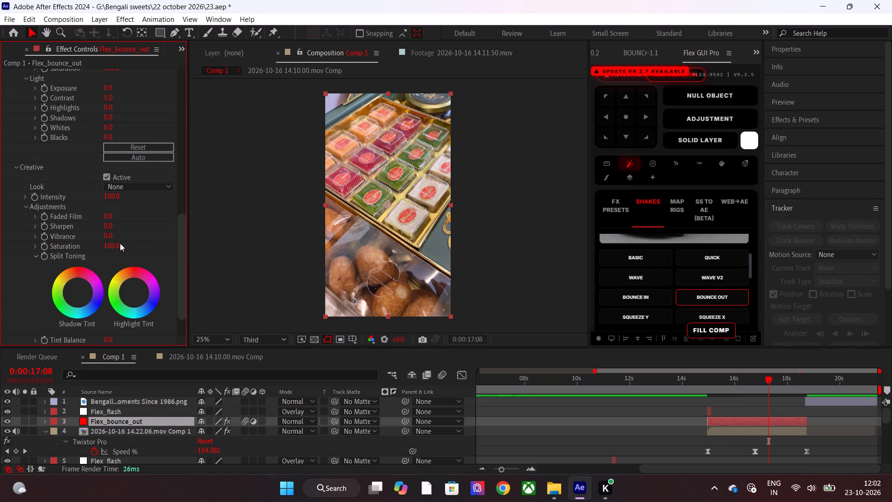
{"action": "left_click", "coordinate": [108, 249]}
{"action": "type", "text": "10"}
{"action": "key", "text": "Return"}
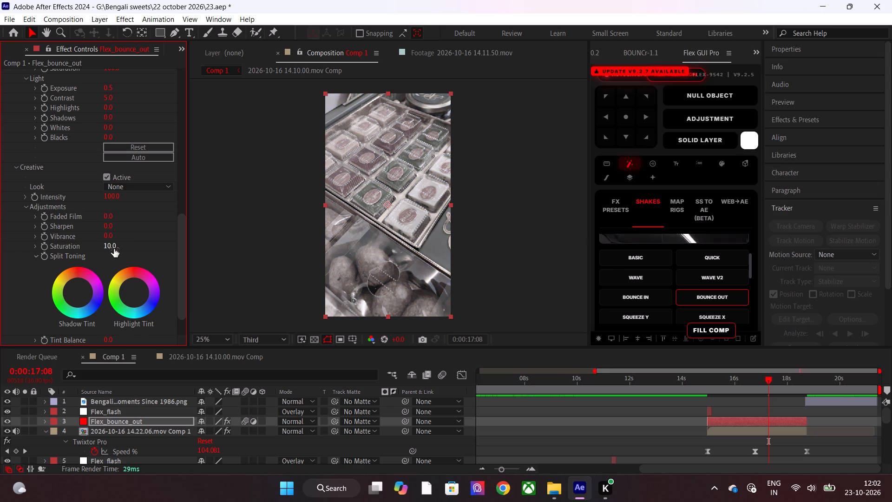
Set Lumetri's Creative Saturation to 110 on the Flex_bounce_out layer.
{"action": "left_click", "coordinate": [113, 249]}
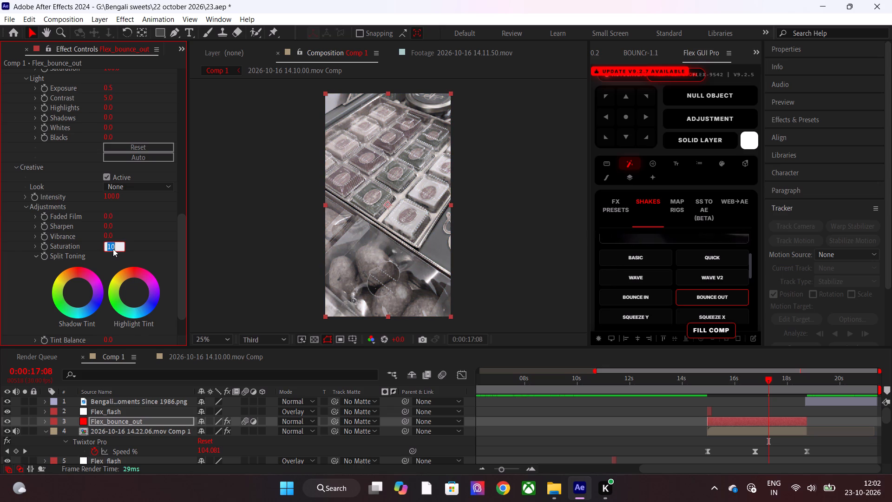
{"action": "type", "text": "11"}
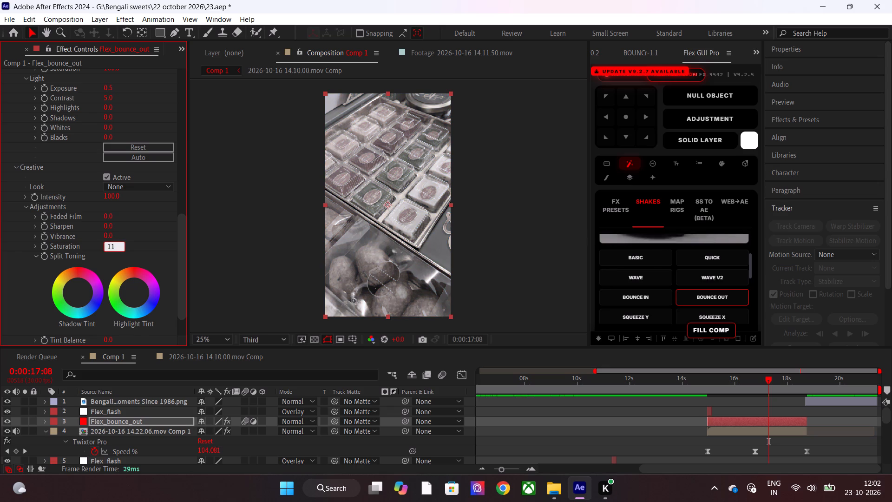
{"action": "key", "text": "0"}
{"action": "key", "text": "Return"}
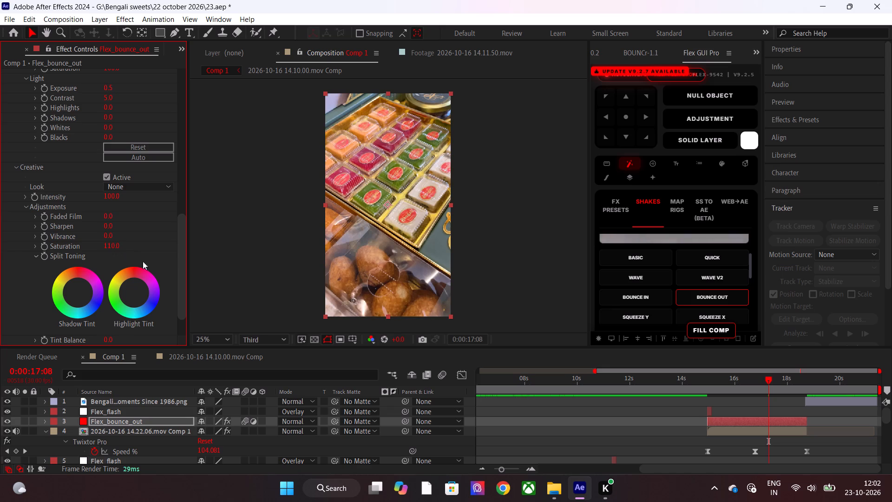
Scrub back to 0:00:13:05 and apply the Lumetri Color effect to the Flex_wave layer.
{"action": "left_click_drag", "start_coordinate": [640, 385], "coordinate": [669, 393]}
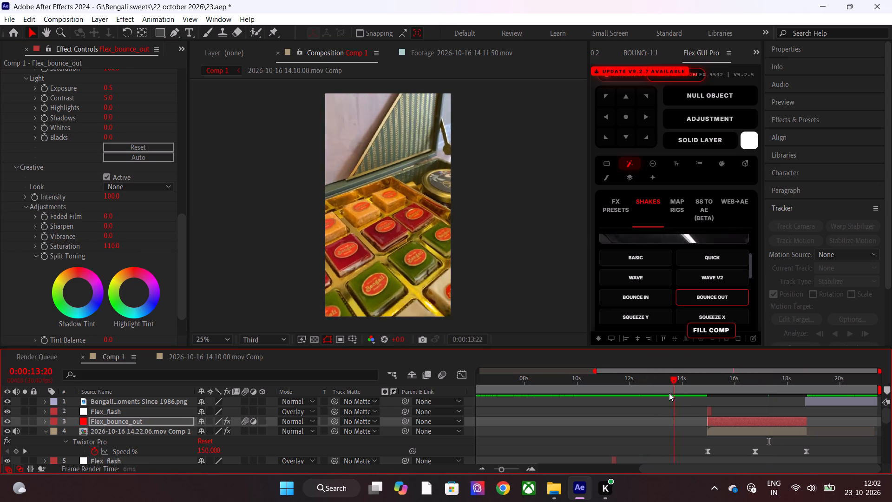
{"action": "left_click_drag", "start_coordinate": [669, 393], "coordinate": [614, 408]}
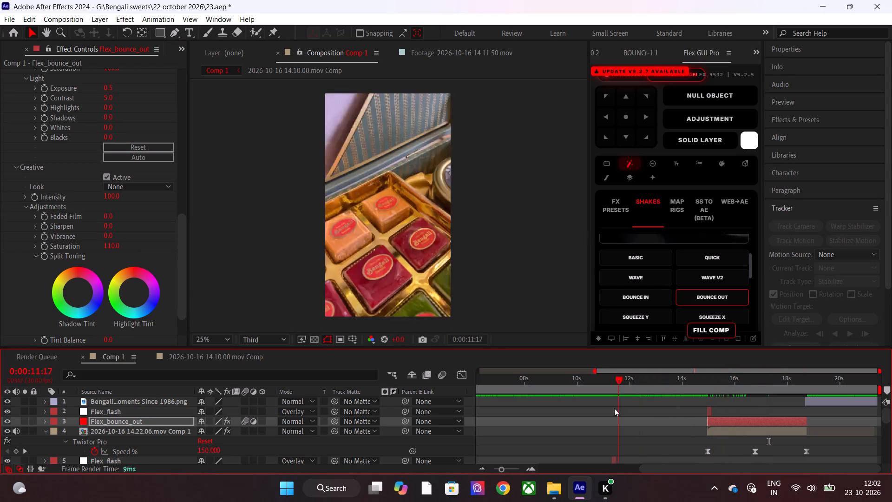
{"action": "left_click_drag", "start_coordinate": [614, 408], "coordinate": [660, 416]}
{"action": "scroll", "coordinate": [659, 435], "scroll_direction": "down", "scroll_amount": 1}
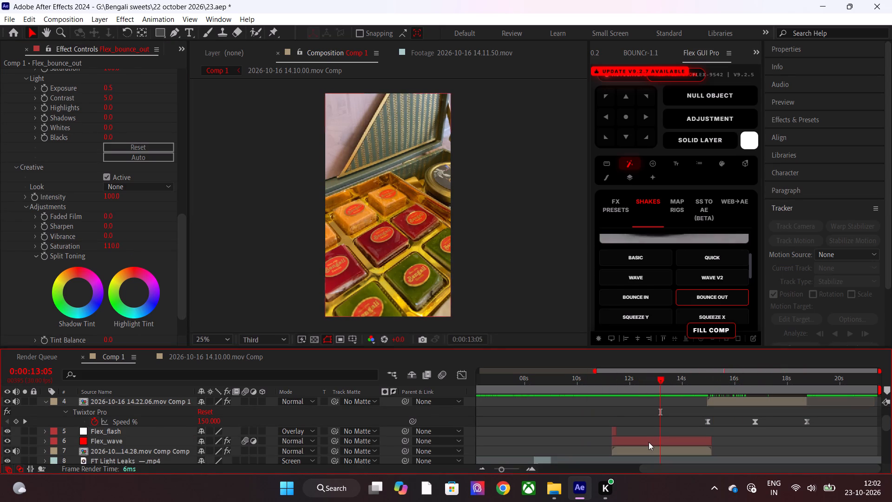
{"action": "left_click", "coordinate": [649, 442]}
{"action": "key", "text": "ctrl+Tab"}
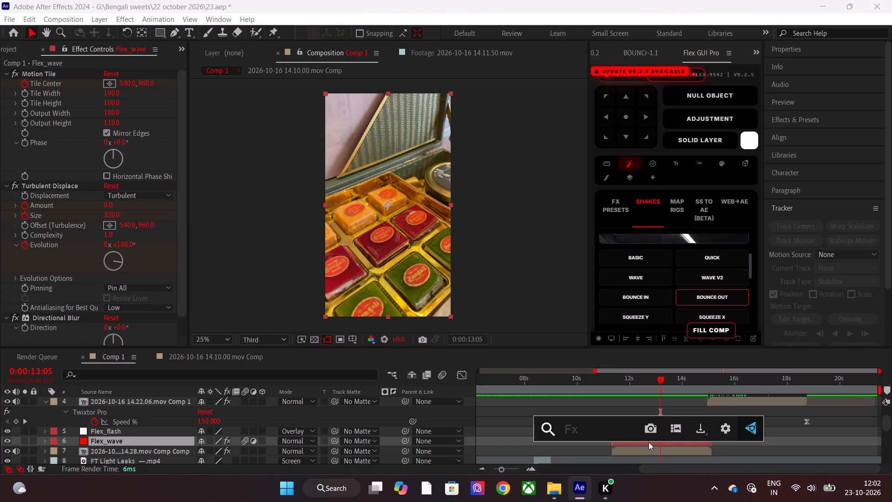
{"action": "type", "text": "lum"}
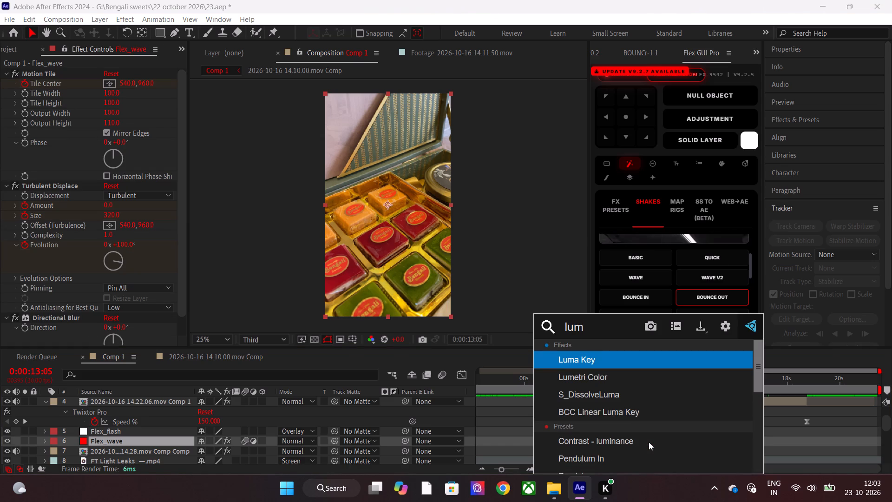
{"action": "key", "text": "Down"}
{"action": "key", "text": "Return"}
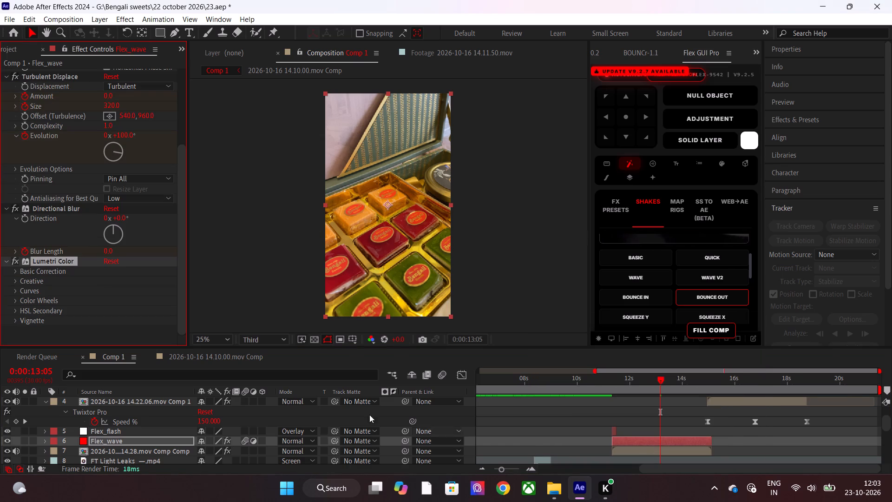
Expand Lumetri's Creative section on Flex_wave and set its Saturation to 90.
{"action": "left_click", "coordinate": [15, 281]}
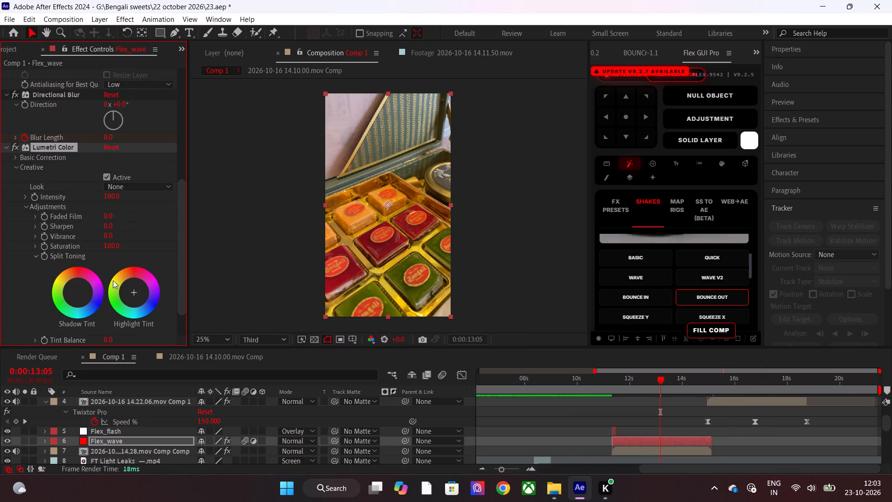
{"action": "left_click", "coordinate": [111, 249]}
{"action": "type", "text": "90"}
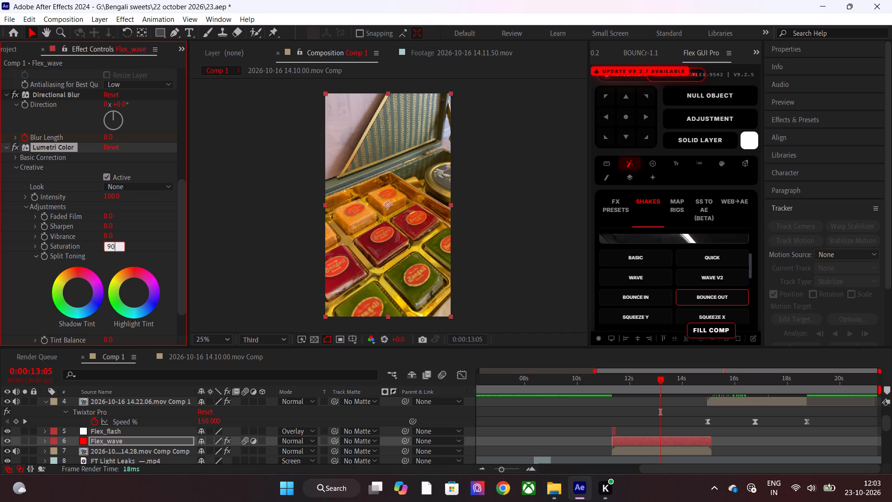
{"action": "key", "text": "Return"}
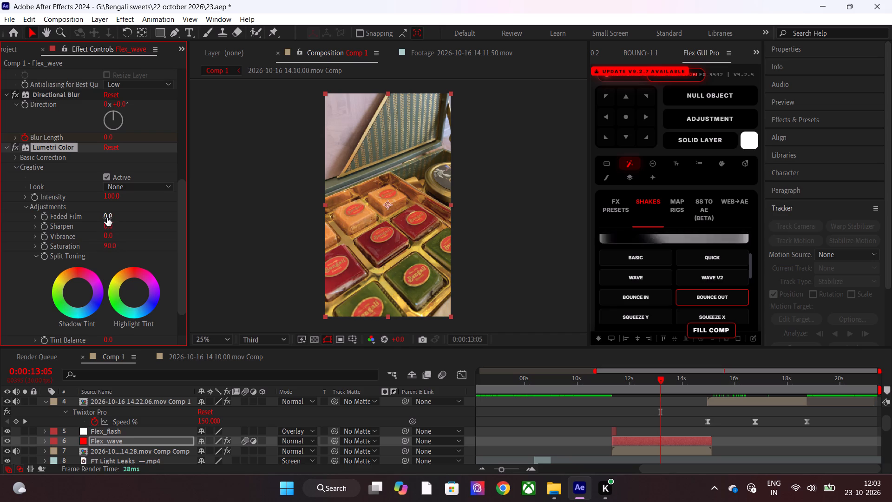
In Flex_wave's Lumetri Basic Correction, try an Exposure of 0.5 and raise it to 0.6.
{"action": "scroll", "coordinate": [114, 221], "scroll_direction": "up", "scroll_amount": 2}
{"action": "left_click", "coordinate": [17, 211]}
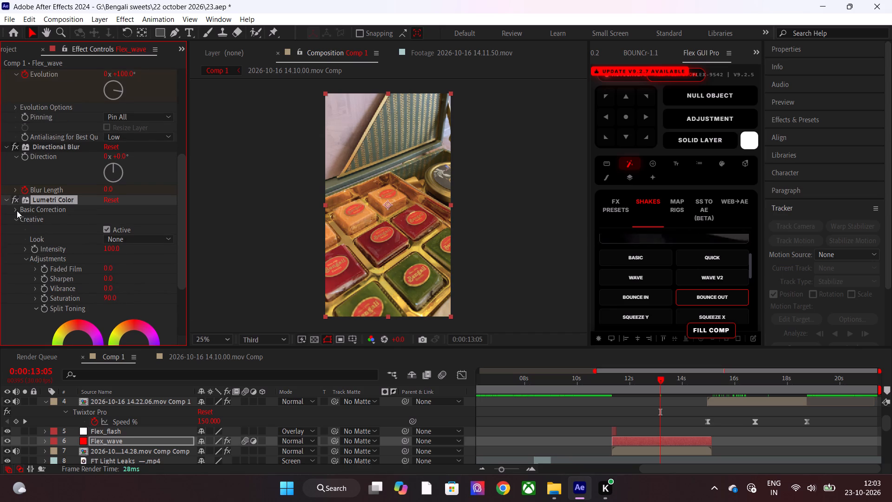
{"action": "left_click", "coordinate": [107, 234]}
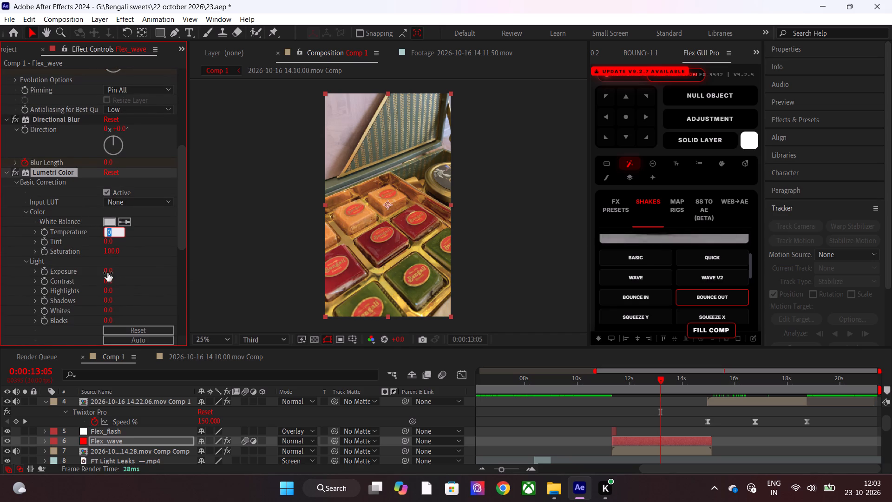
{"action": "left_click", "coordinate": [107, 273]}
{"action": "key", "text": "0"}
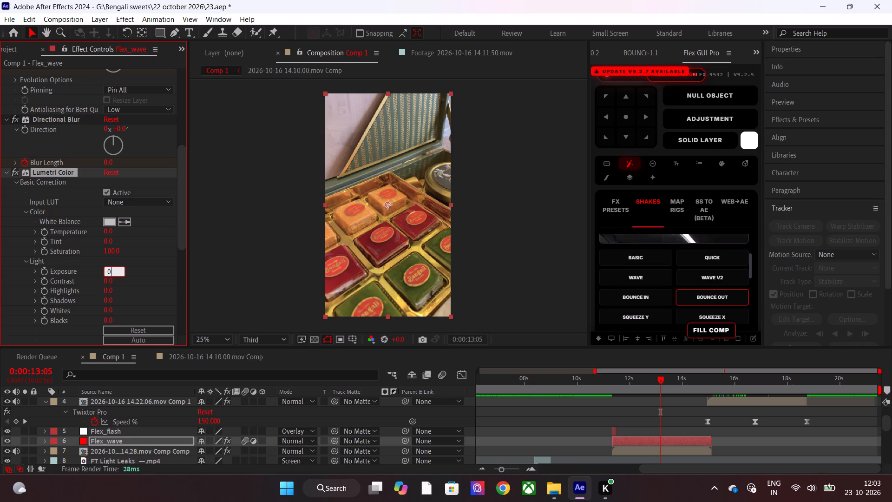
{"action": "key", "text": "period"}
{"action": "key", "text": "5"}
{"action": "key", "text": "Return"}
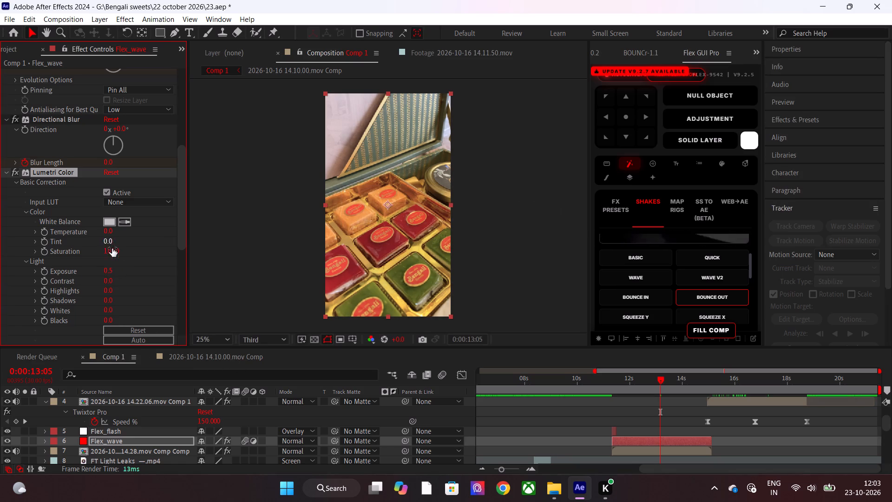
{"action": "left_click", "coordinate": [109, 272]}
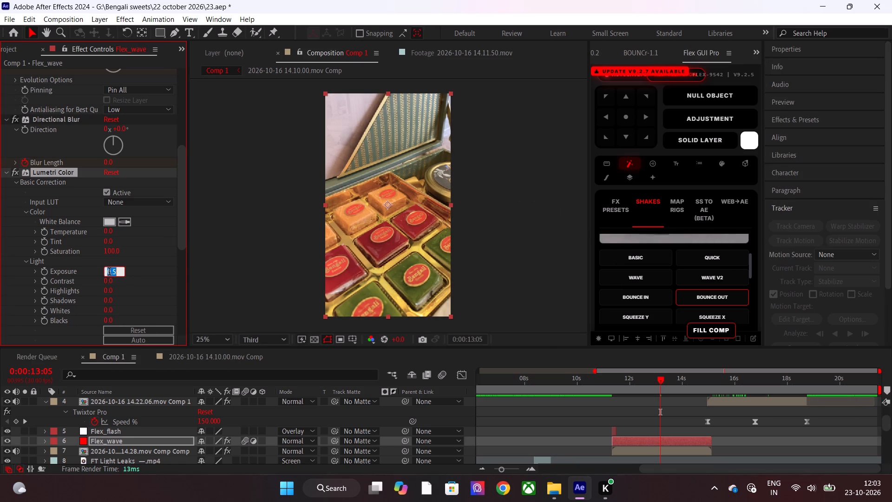
{"action": "key", "text": "0"}
{"action": "key", "text": "slash"}
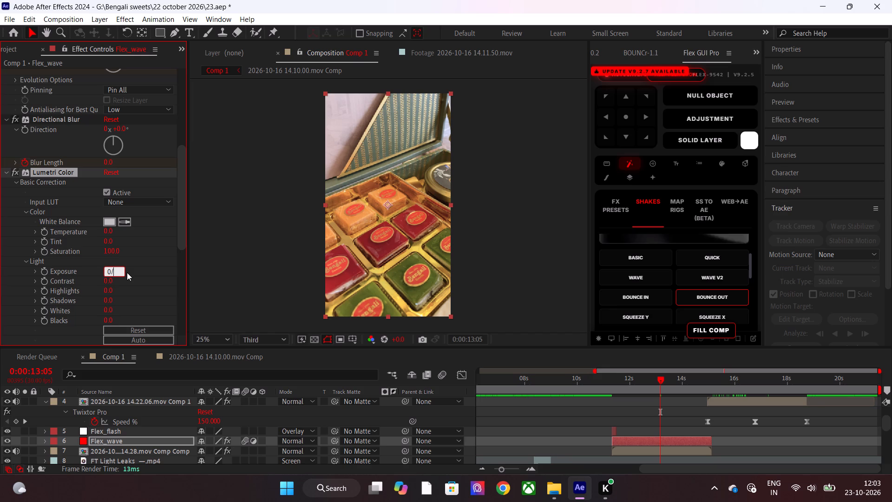
{"action": "key", "text": "BackSpace"}
{"action": "type", "text": ".6"}
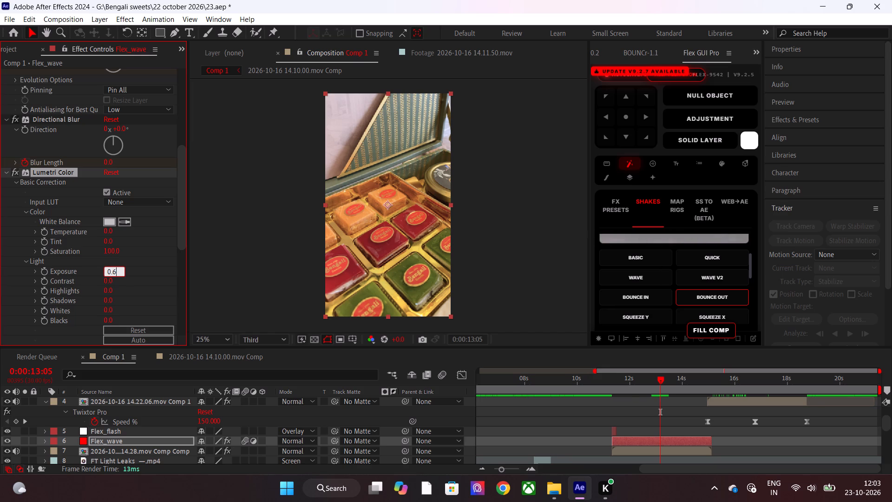
{"action": "key", "text": "Return"}
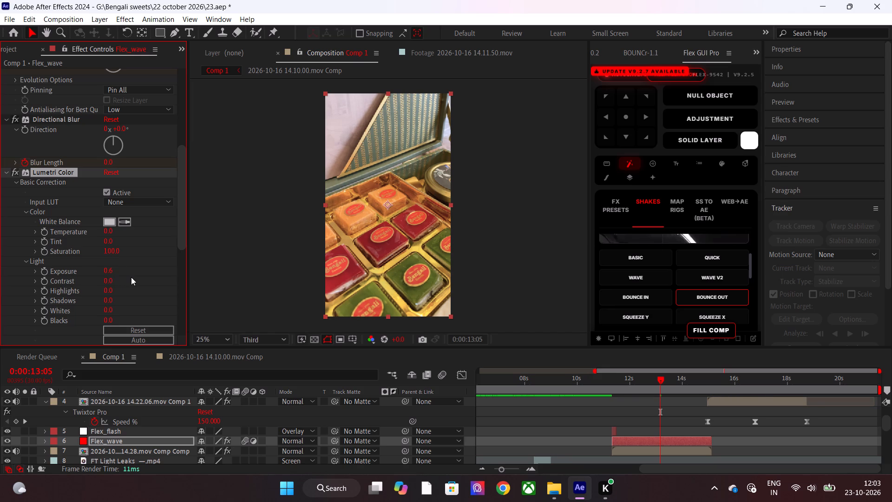
Scrub back and forth across the corrected clips, ending at 0:00:05:28, to compare their brightness and colour with the earlier footage.
{"action": "left_click_drag", "start_coordinate": [628, 386], "coordinate": [582, 394]}
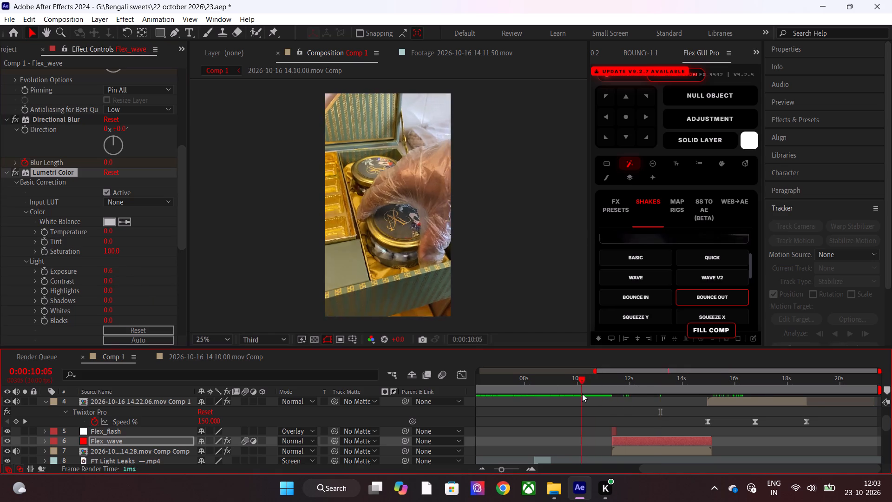
{"action": "left_click_drag", "start_coordinate": [582, 394], "coordinate": [754, 396]}
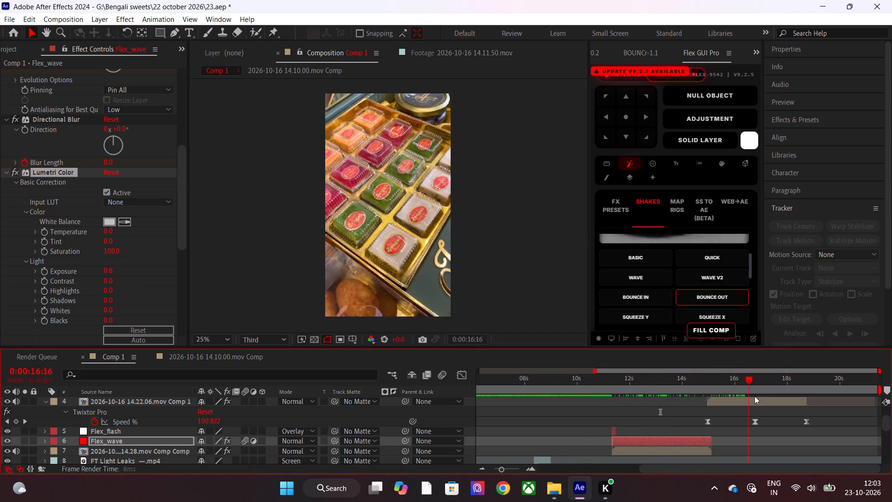
{"action": "left_click_drag", "start_coordinate": [754, 396], "coordinate": [584, 411]}
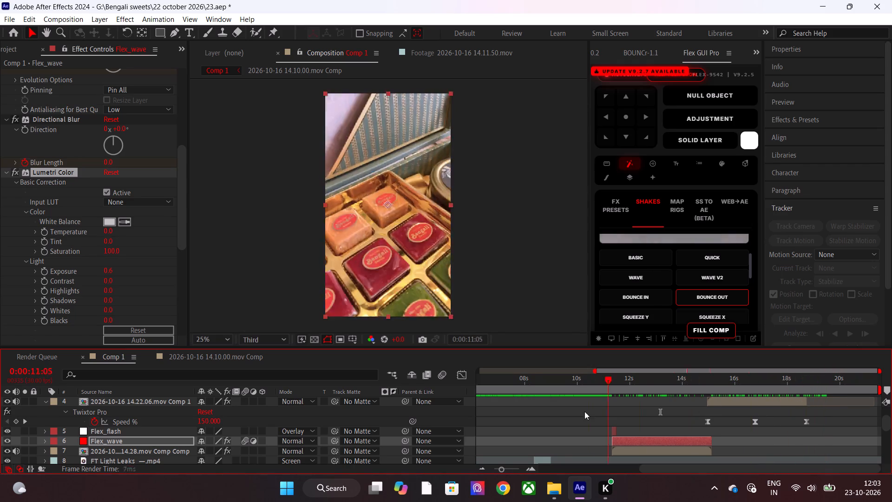
{"action": "left_click_drag", "start_coordinate": [584, 411], "coordinate": [751, 416]}
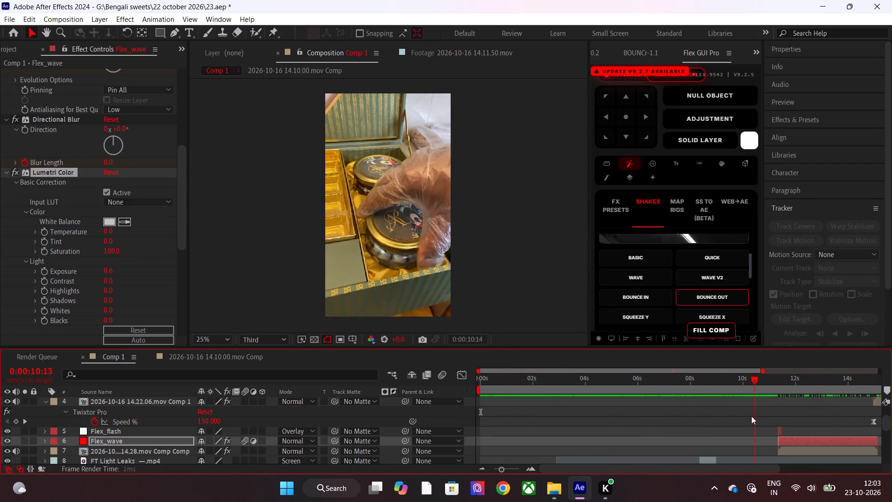
{"action": "left_click_drag", "start_coordinate": [751, 416], "coordinate": [636, 424]}
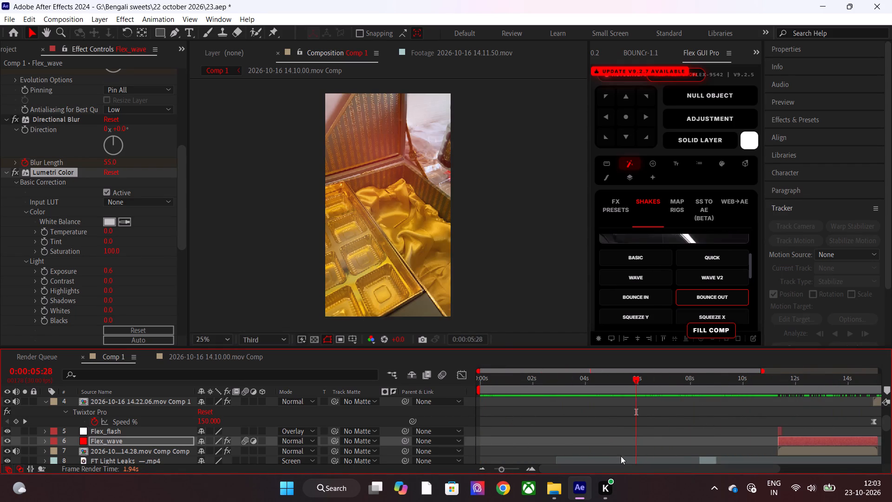